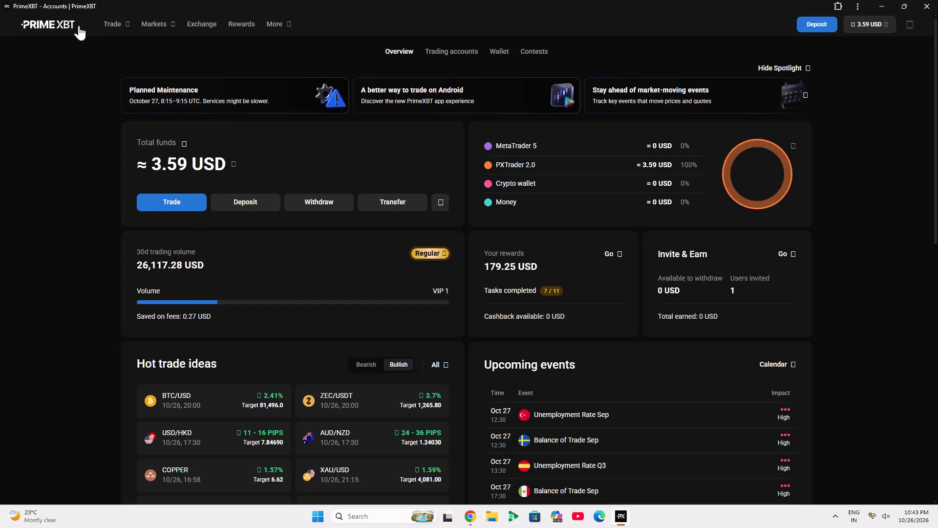
Open the trading terminal with the XAU/USD chart from the accounts overview.
{"action": "left_click", "coordinate": [133, 175]}
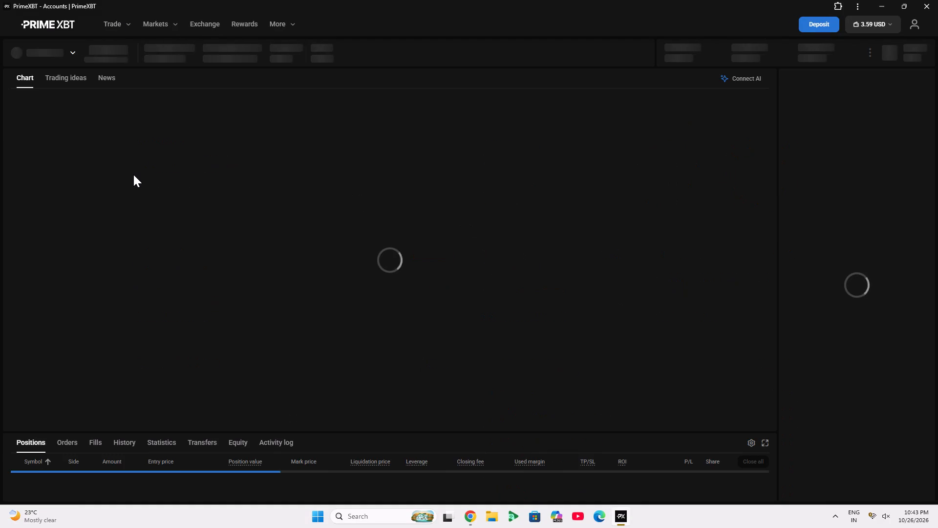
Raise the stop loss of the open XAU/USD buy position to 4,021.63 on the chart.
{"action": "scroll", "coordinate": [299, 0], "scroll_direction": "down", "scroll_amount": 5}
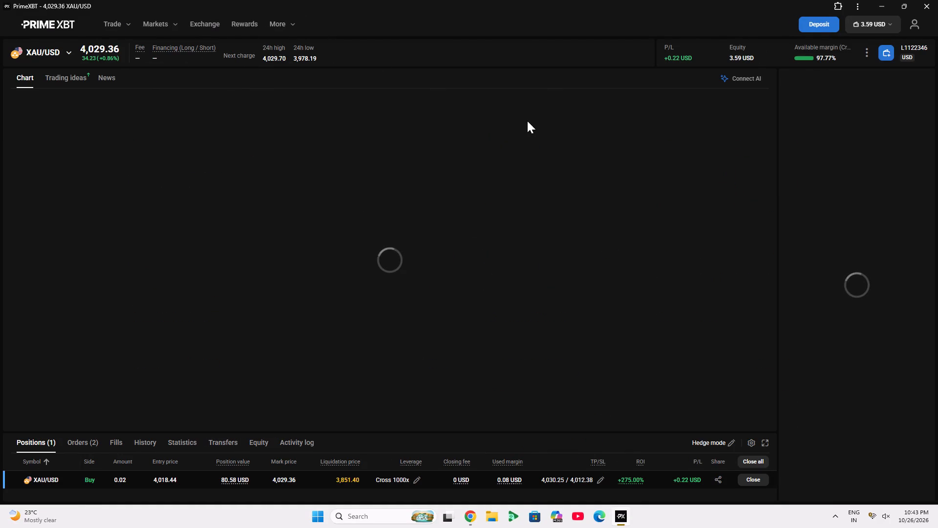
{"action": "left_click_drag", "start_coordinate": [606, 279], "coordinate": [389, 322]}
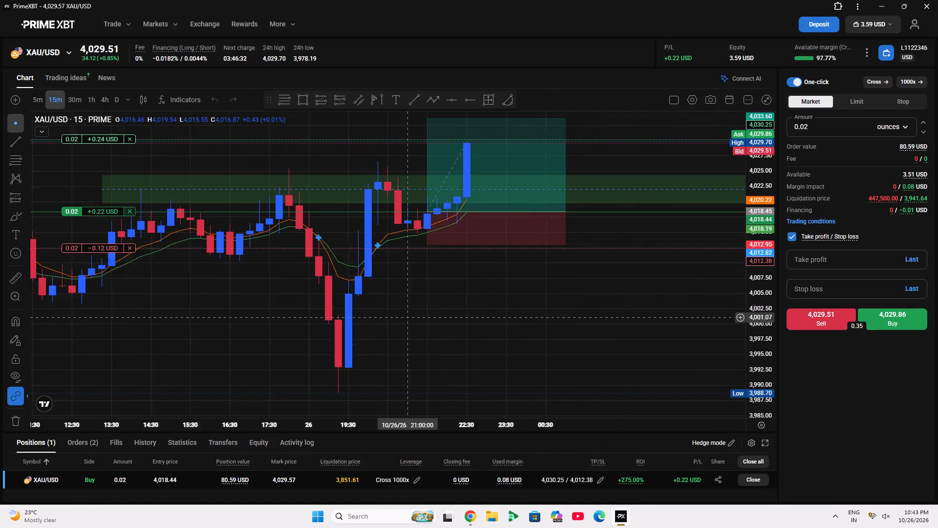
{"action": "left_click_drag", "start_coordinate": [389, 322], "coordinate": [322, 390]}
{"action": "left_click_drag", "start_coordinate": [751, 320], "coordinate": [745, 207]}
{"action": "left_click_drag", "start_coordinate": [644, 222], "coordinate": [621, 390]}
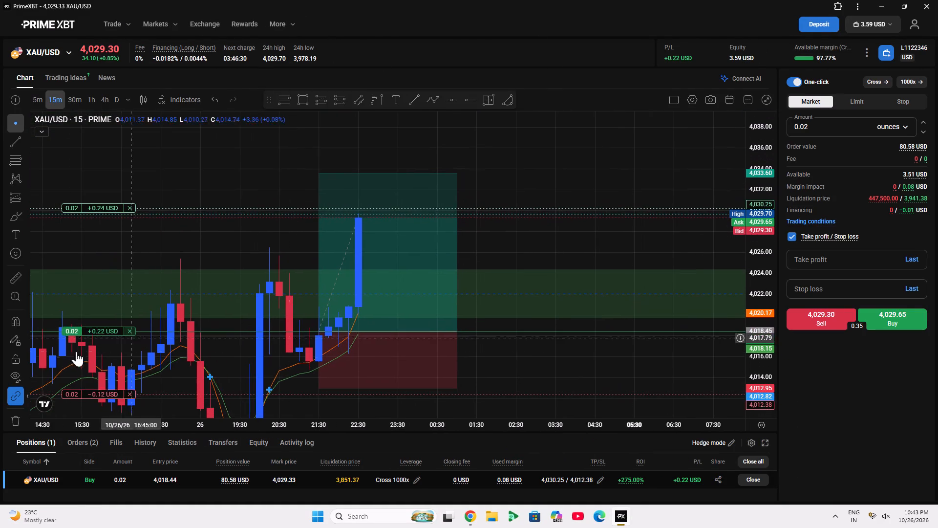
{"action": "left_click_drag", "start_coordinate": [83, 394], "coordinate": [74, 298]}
Switch the XAU/USD chart to the 1-minute timeframe.
{"action": "left_click", "coordinate": [123, 99]}
{"action": "left_click_drag", "start_coordinate": [144, 221], "coordinate": [147, 138]}
{"action": "left_click", "coordinate": [144, 136]}
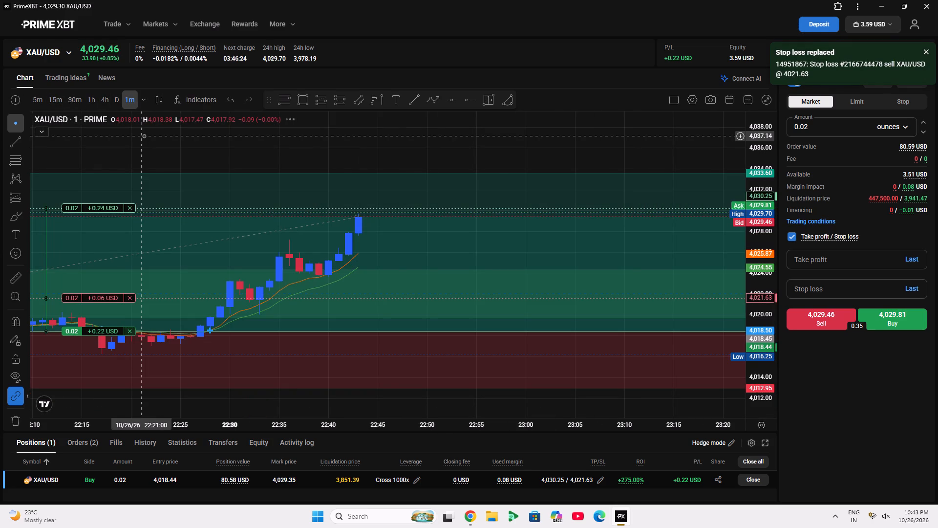
Raise the stop loss of the XAU/USD buy position to 4,023.88 on the chart.
{"action": "scroll", "coordinate": [328, 195], "scroll_direction": "down", "scroll_amount": 6}
{"action": "left_click_drag", "start_coordinate": [522, 149], "coordinate": [451, 134]}
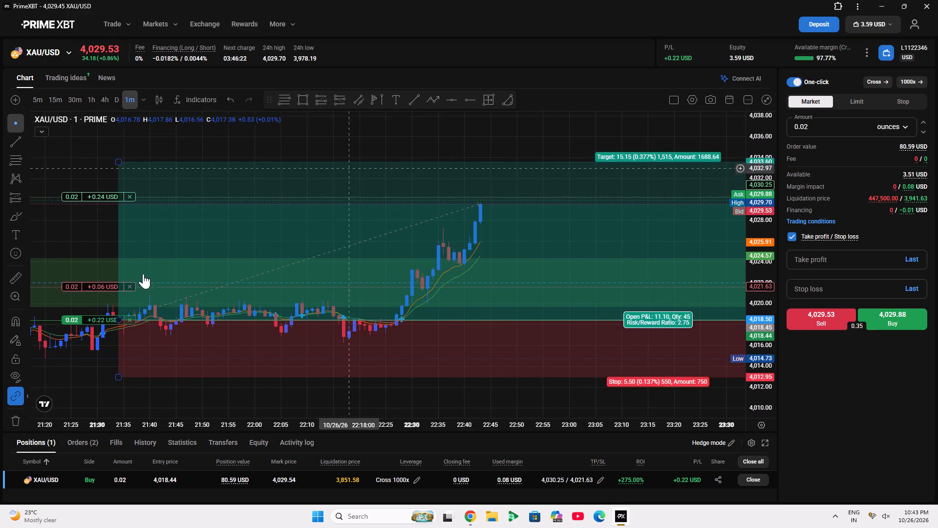
{"action": "left_click_drag", "start_coordinate": [99, 286], "coordinate": [92, 264]}
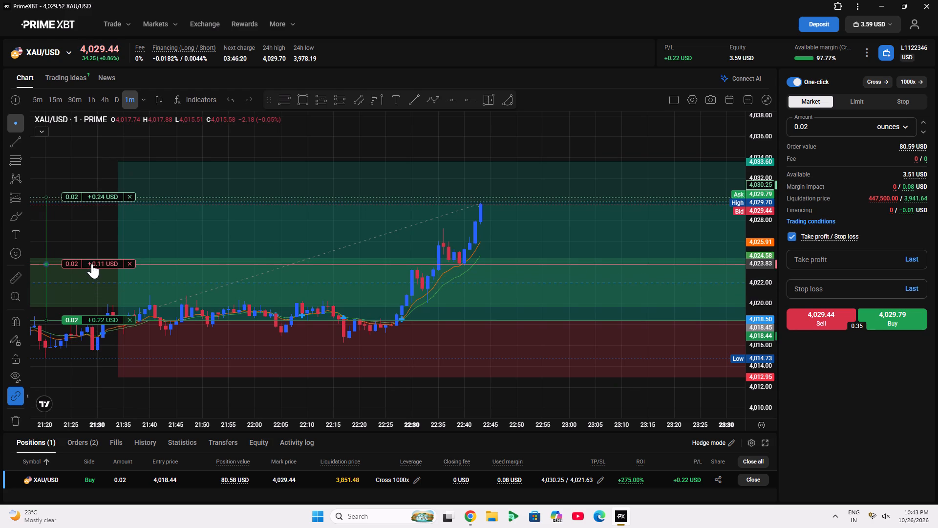
{"action": "left_click_drag", "start_coordinate": [92, 264], "coordinate": [91, 263]}
Raise the take profit of the XAU/USD buy position to 4,034.00 on the chart.
{"action": "left_click_drag", "start_coordinate": [95, 194], "coordinate": [93, 157]}
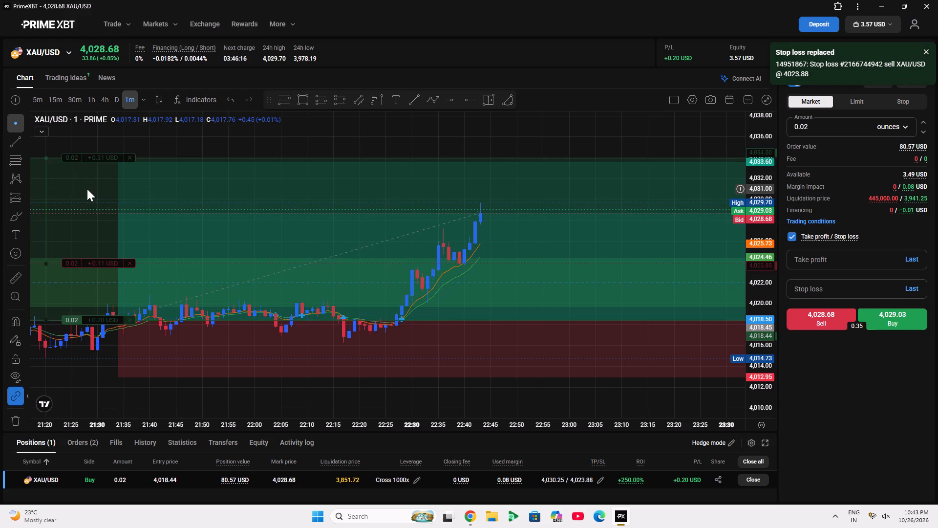
Shorten the long position drawing on the chart so that it ends at about 23:18.
{"action": "left_click_drag", "start_coordinate": [87, 189], "coordinate": [145, 213]}
{"action": "scroll", "coordinate": [145, 213], "scroll_direction": "down", "scroll_amount": 6}
{"action": "left_click_drag", "start_coordinate": [603, 144], "coordinate": [324, 140]}
{"action": "scroll", "coordinate": [655, 306], "scroll_direction": "down", "scroll_amount": 3}
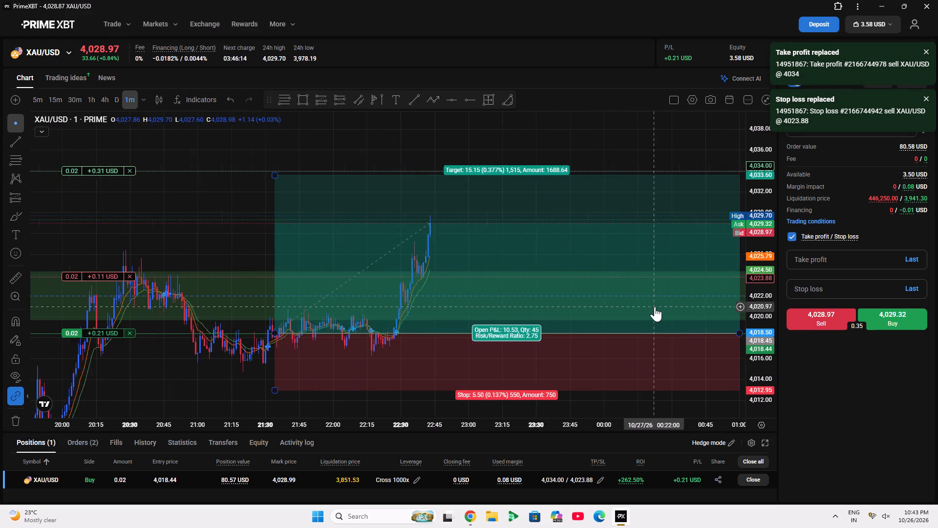
{"action": "left_click_drag", "start_coordinate": [295, 250], "coordinate": [132, 218]}
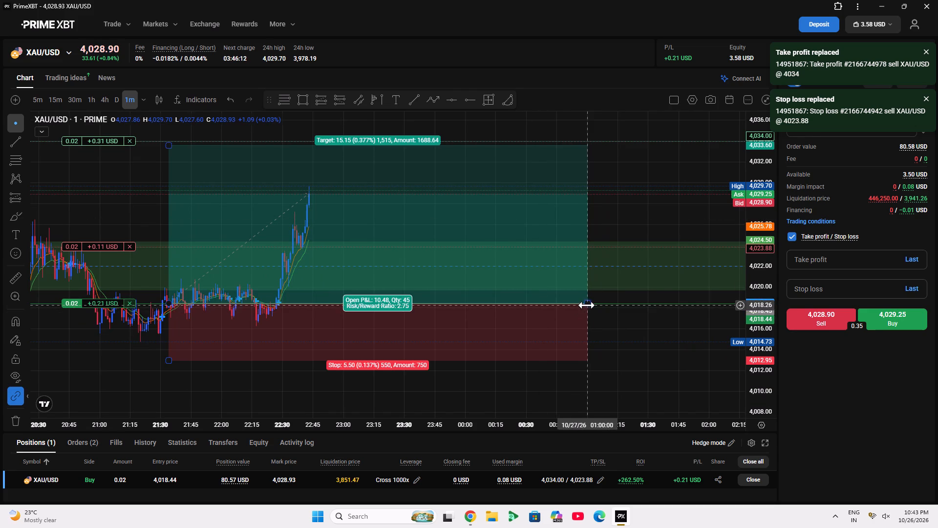
{"action": "left_click_drag", "start_coordinate": [587, 305], "coordinate": [379, 283]}
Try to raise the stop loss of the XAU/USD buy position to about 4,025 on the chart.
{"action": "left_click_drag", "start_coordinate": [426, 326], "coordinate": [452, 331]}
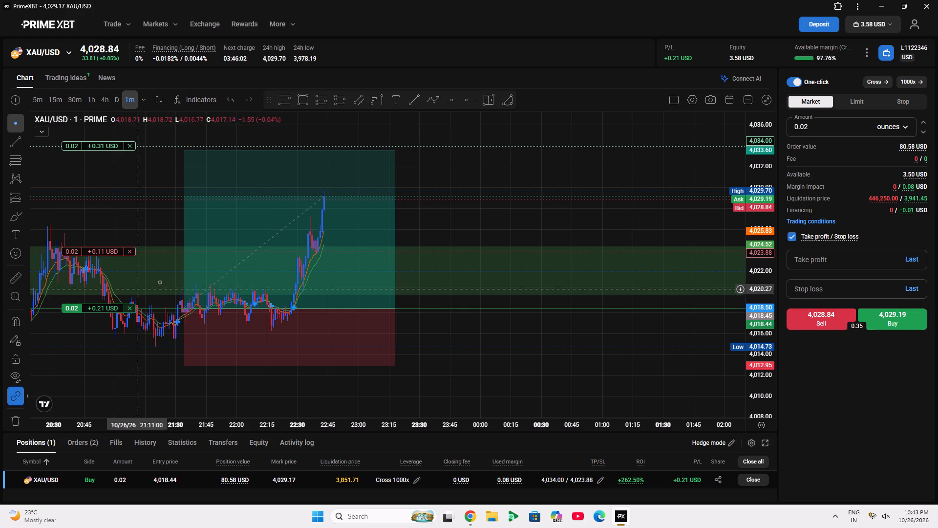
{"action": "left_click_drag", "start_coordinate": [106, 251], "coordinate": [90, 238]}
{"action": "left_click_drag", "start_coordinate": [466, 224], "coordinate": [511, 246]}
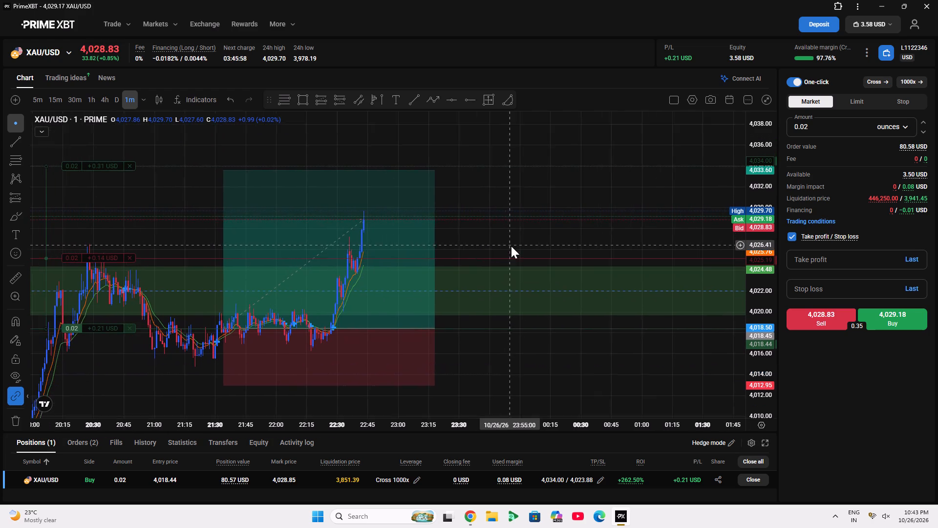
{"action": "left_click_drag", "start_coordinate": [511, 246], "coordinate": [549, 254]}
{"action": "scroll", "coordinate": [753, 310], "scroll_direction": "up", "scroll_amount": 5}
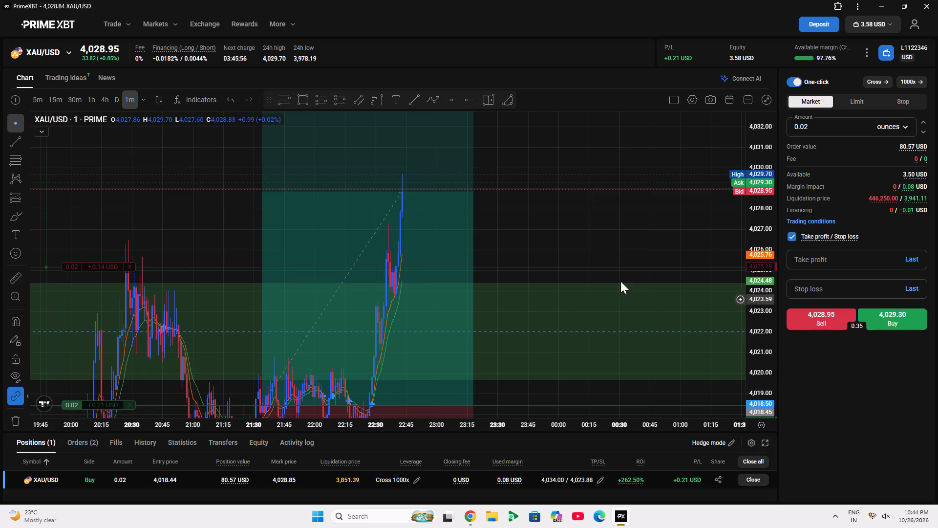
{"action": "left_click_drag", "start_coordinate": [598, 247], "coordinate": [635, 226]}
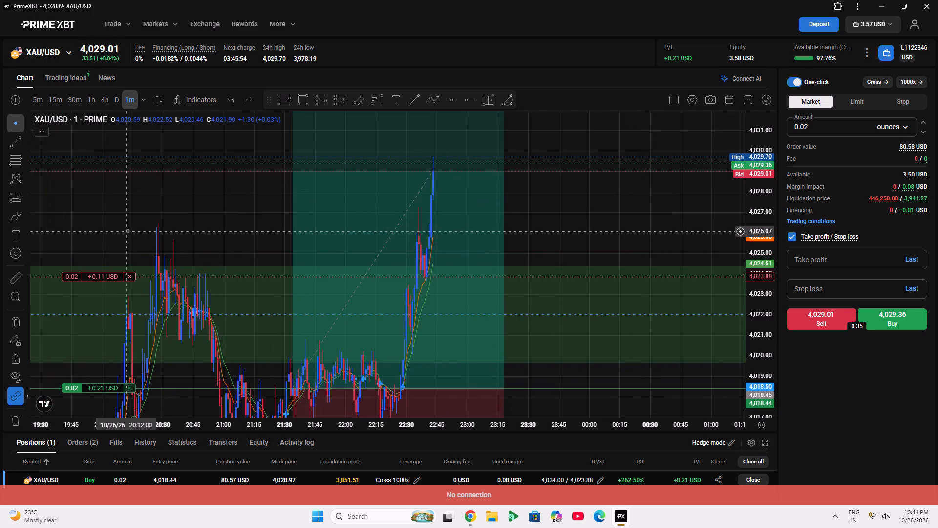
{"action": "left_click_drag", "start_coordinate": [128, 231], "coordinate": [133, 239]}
Close the PrimeXBT window.
{"action": "left_click", "coordinate": [937, 0]}
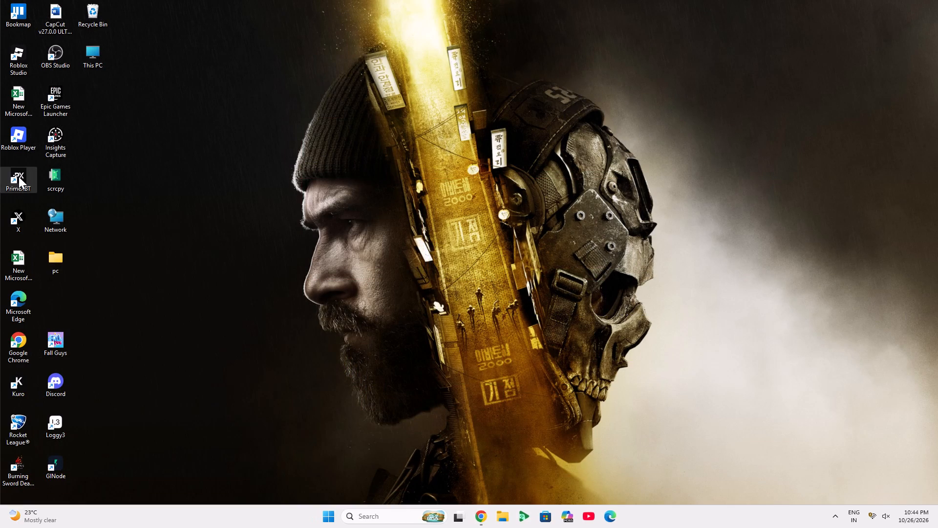
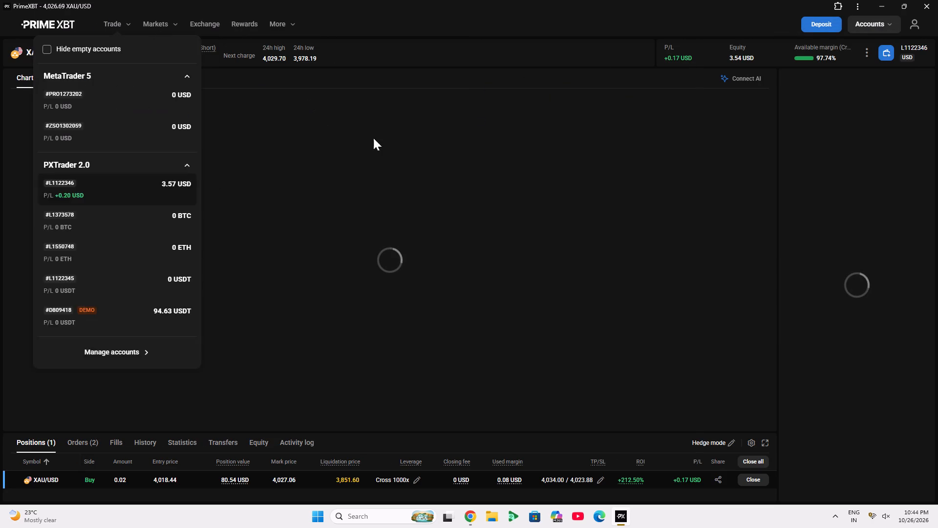
Disconnect the VPN in the Windows quick settings and return to the PrimeXBT window.
{"action": "left_click", "coordinate": [885, 512]}
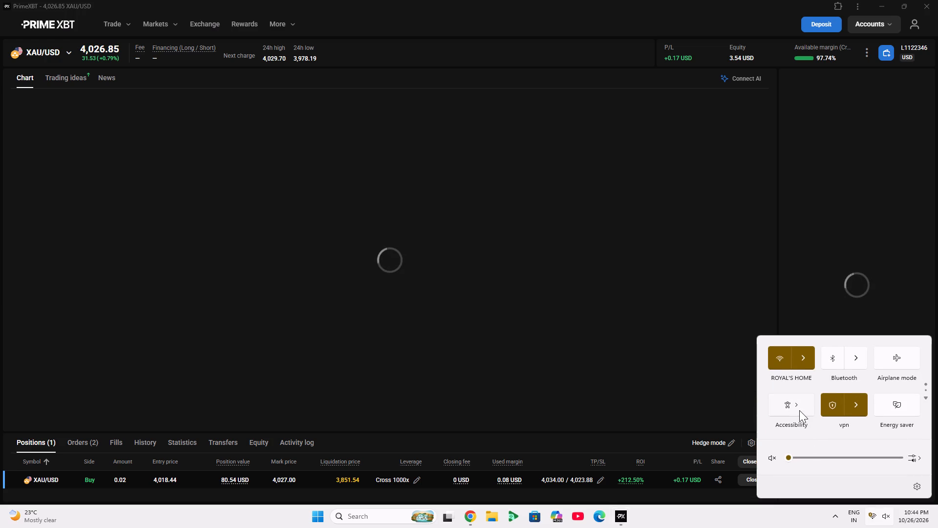
{"action": "left_click", "coordinate": [829, 409]}
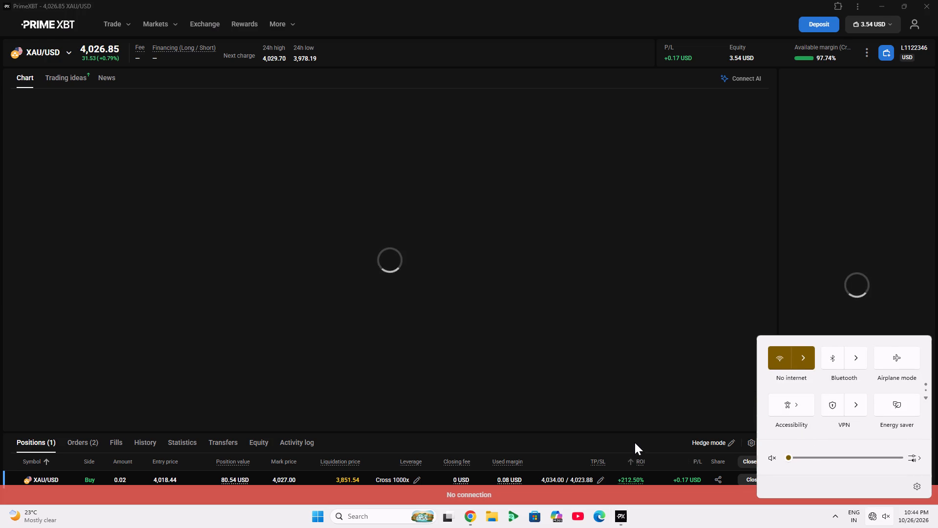
{"action": "left_click", "coordinate": [635, 441]}
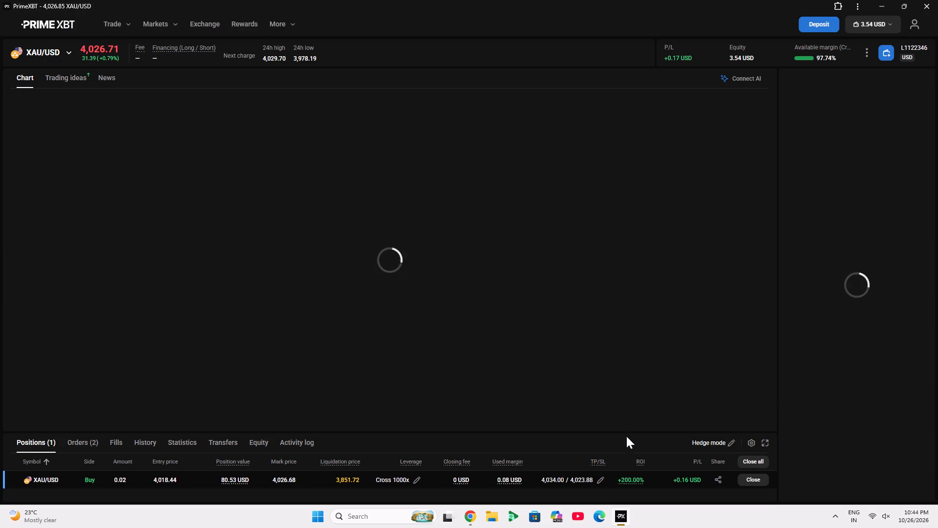
Switch the XAU/USD chart to the 5-minute timeframe.
{"action": "left_click_drag", "start_coordinate": [562, 156], "coordinate": [407, 192]}
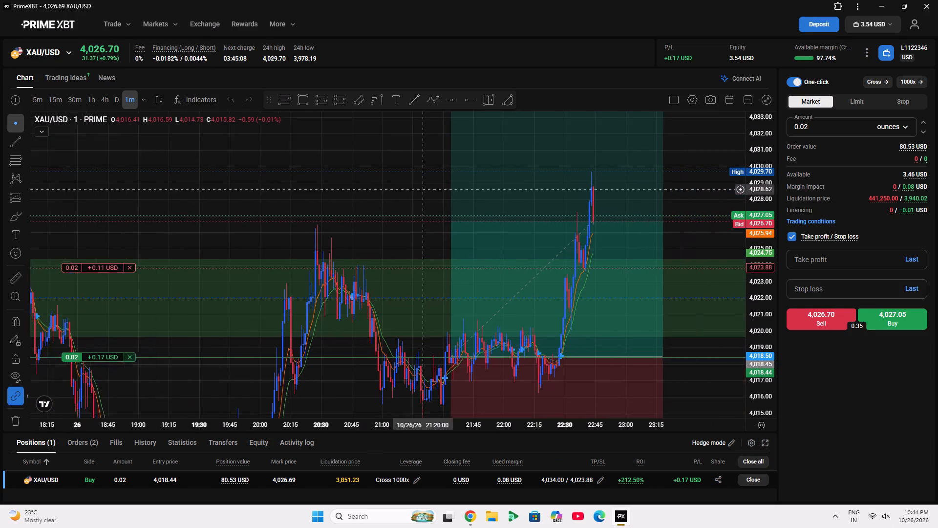
{"action": "left_click_drag", "start_coordinate": [407, 192], "coordinate": [256, 219]}
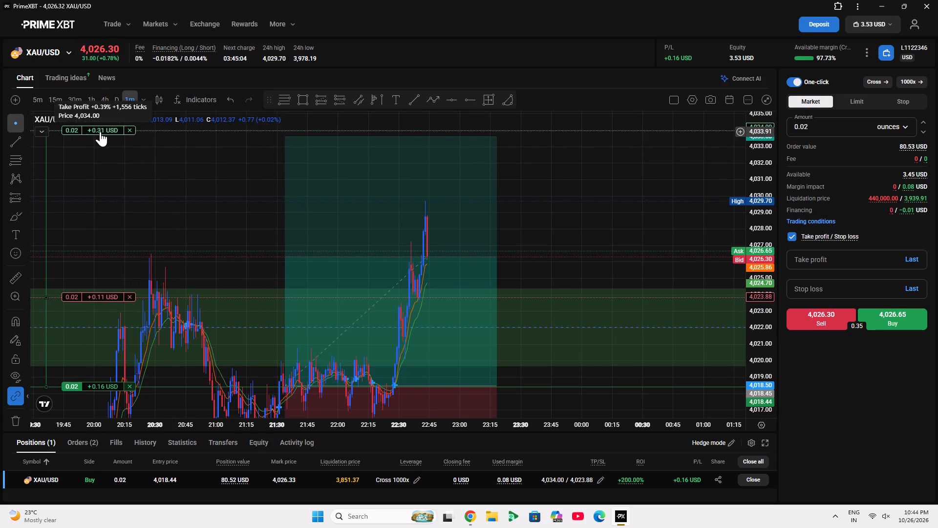
{"action": "left_click", "coordinate": [40, 91]}
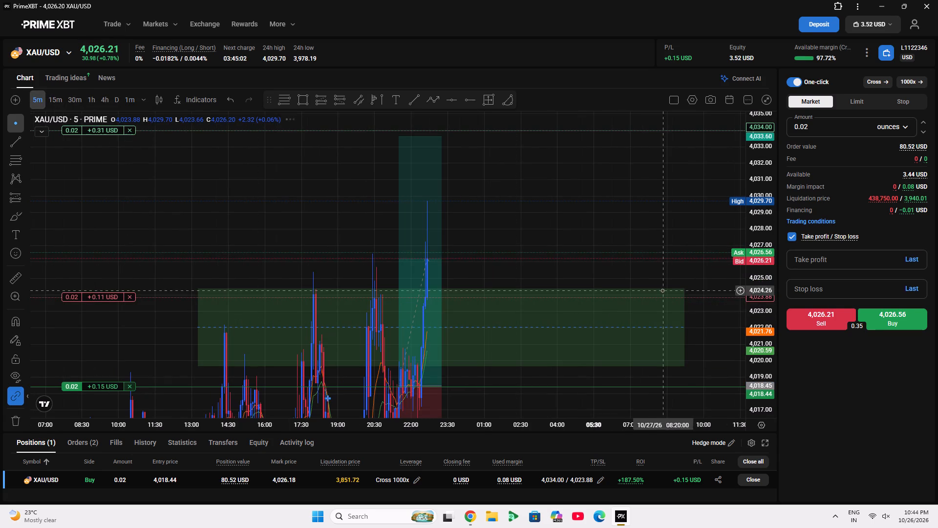
Lower the stop loss of the XAU/USD buy position to 4,023.37 on the chart.
{"action": "double_click", "coordinate": [752, 316]}
{"action": "scroll", "coordinate": [477, 364], "scroll_direction": "up", "scroll_amount": 4}
{"action": "scroll", "coordinate": [391, 323], "scroll_direction": "up", "scroll_amount": 1}
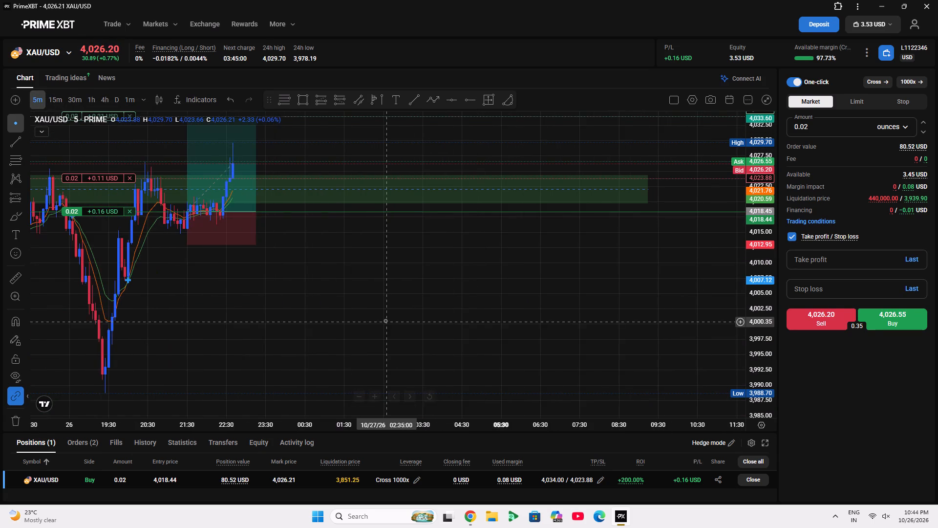
{"action": "left_click_drag", "start_coordinate": [317, 320], "coordinate": [542, 353]}
{"action": "scroll", "coordinate": [758, 310], "scroll_direction": "up", "scroll_amount": 4}
{"action": "left_click_drag", "start_coordinate": [642, 307], "coordinate": [649, 456]}
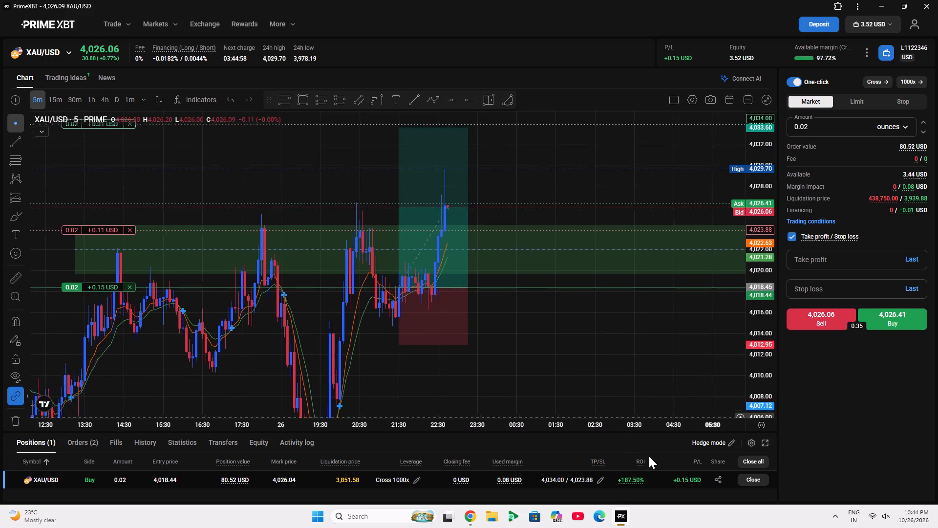
{"action": "left_click_drag", "start_coordinate": [649, 456], "coordinate": [643, 477]}
{"action": "left_click", "coordinate": [101, 254]}
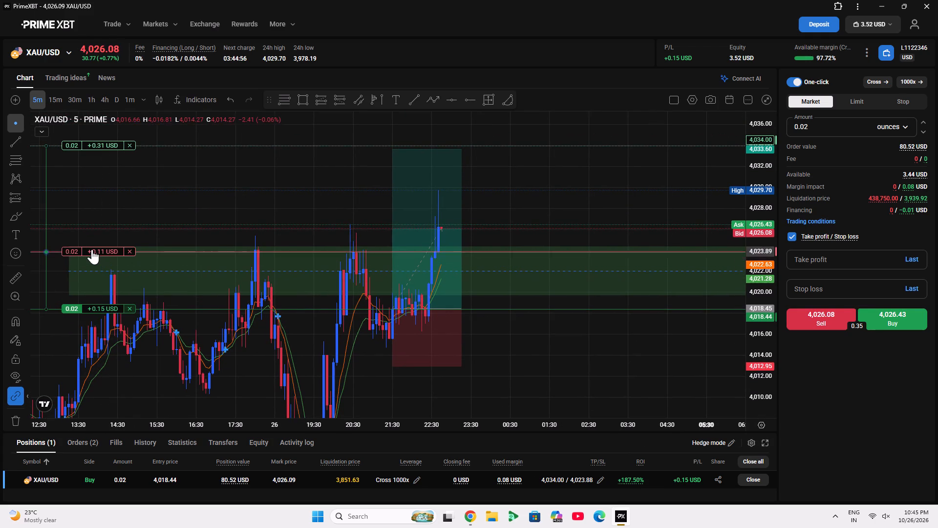
{"action": "left_click_drag", "start_coordinate": [159, 209], "coordinate": [162, 222]}
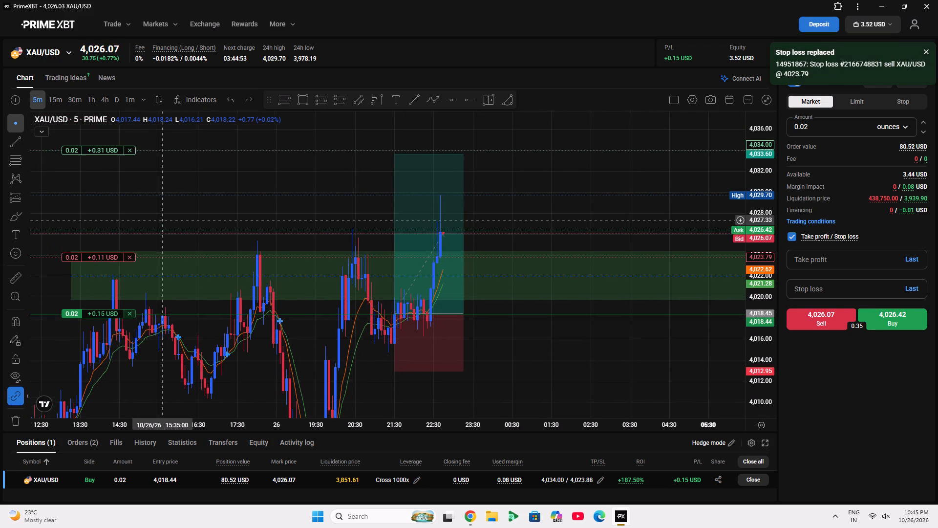
{"action": "left_click_drag", "start_coordinate": [162, 222], "coordinate": [163, 227]}
{"action": "left_click_drag", "start_coordinate": [99, 262], "coordinate": [99, 265]}
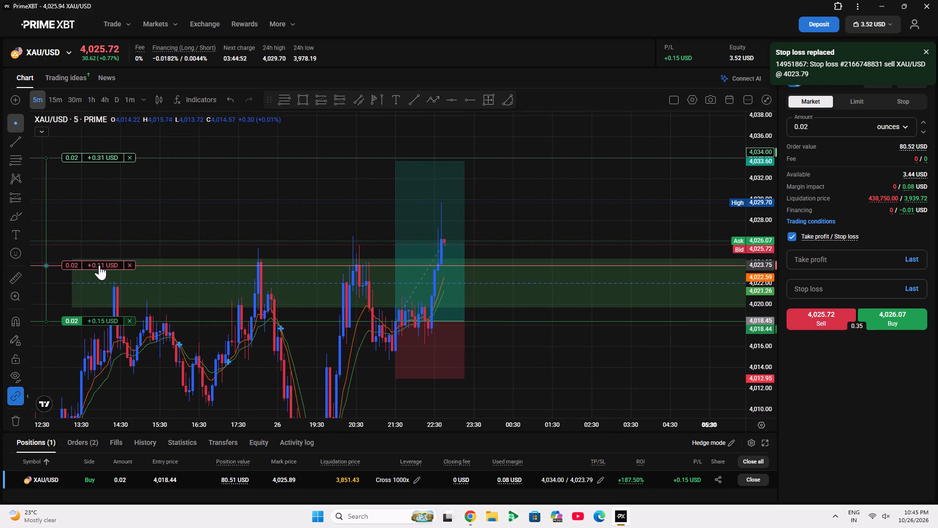
{"action": "left_click_drag", "start_coordinate": [99, 265], "coordinate": [90, 264]}
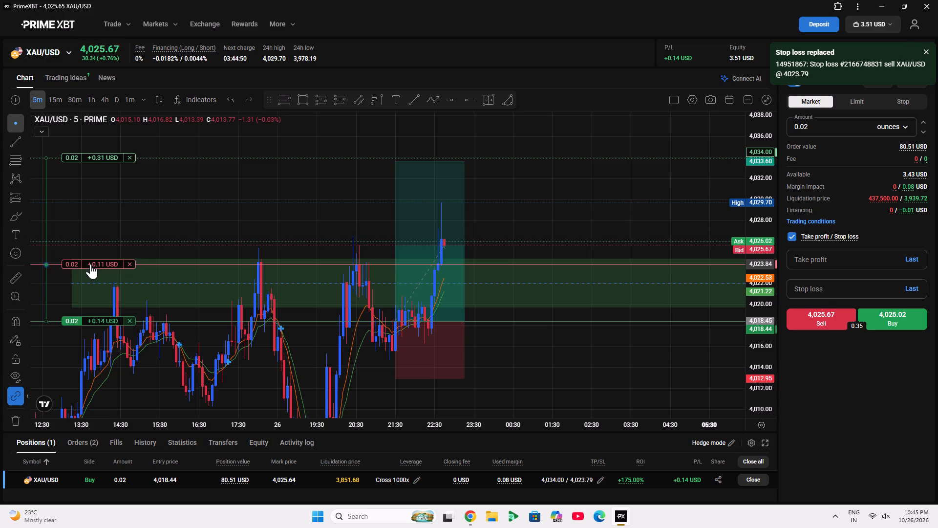
{"action": "left_click_drag", "start_coordinate": [90, 264], "coordinate": [92, 264]}
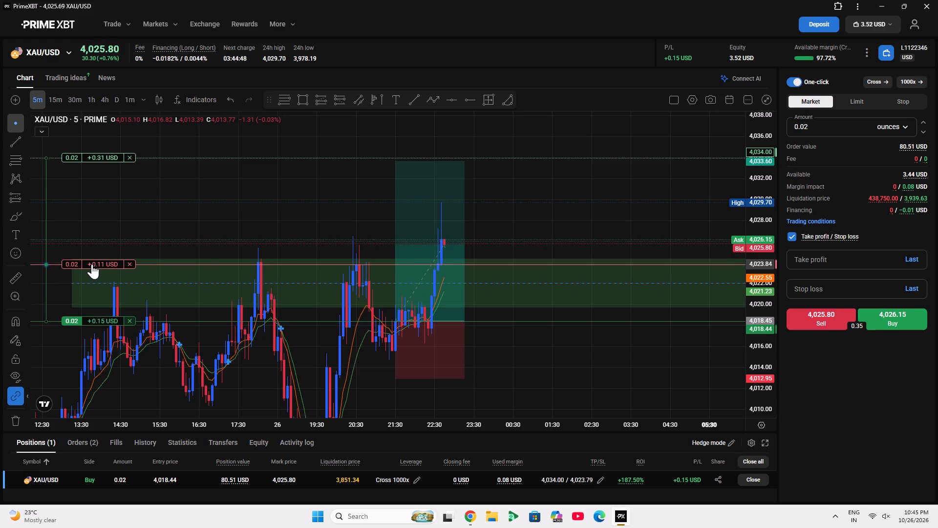
{"action": "left_click_drag", "start_coordinate": [92, 264], "coordinate": [106, 269]}
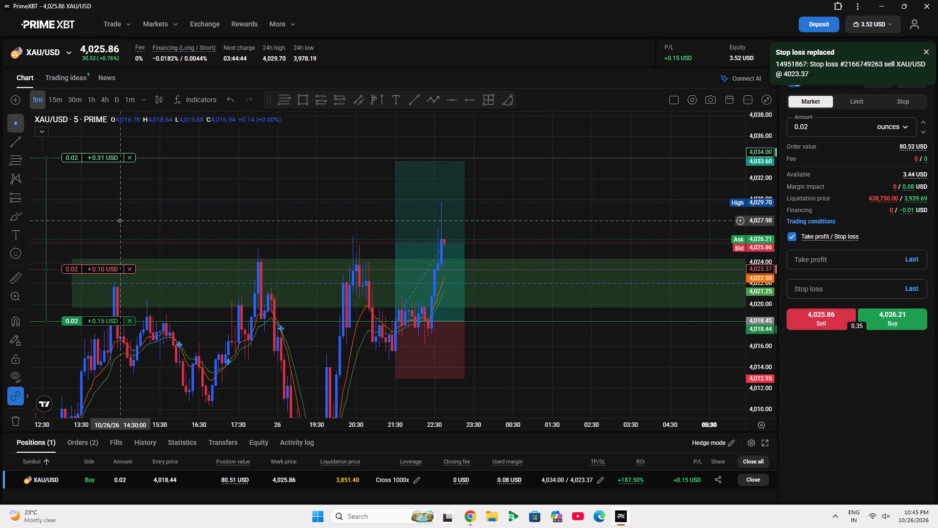
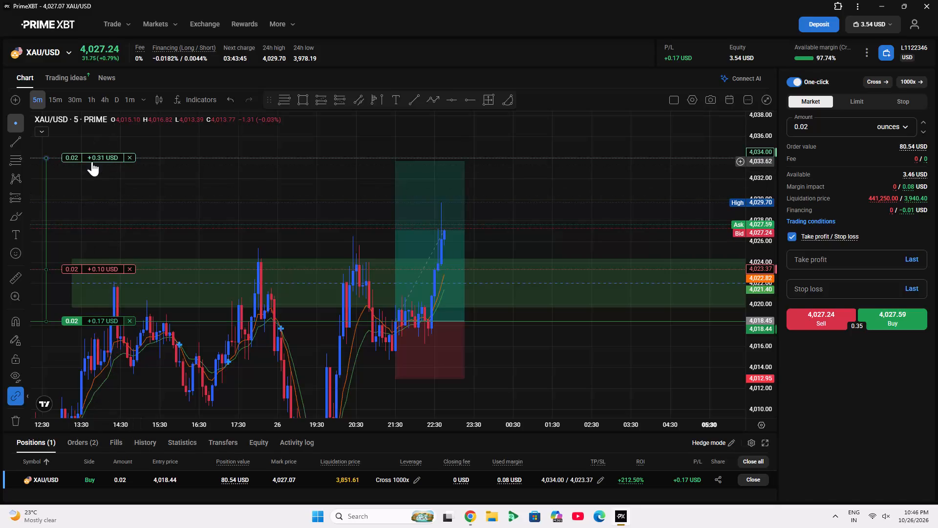
Measure the price distance from the buy position's entry line up to about 4,024.40 on the chart.
{"action": "left_click", "coordinate": [432, 364]}
{"action": "left_click_drag", "start_coordinate": [556, 377], "coordinate": [542, 344]}
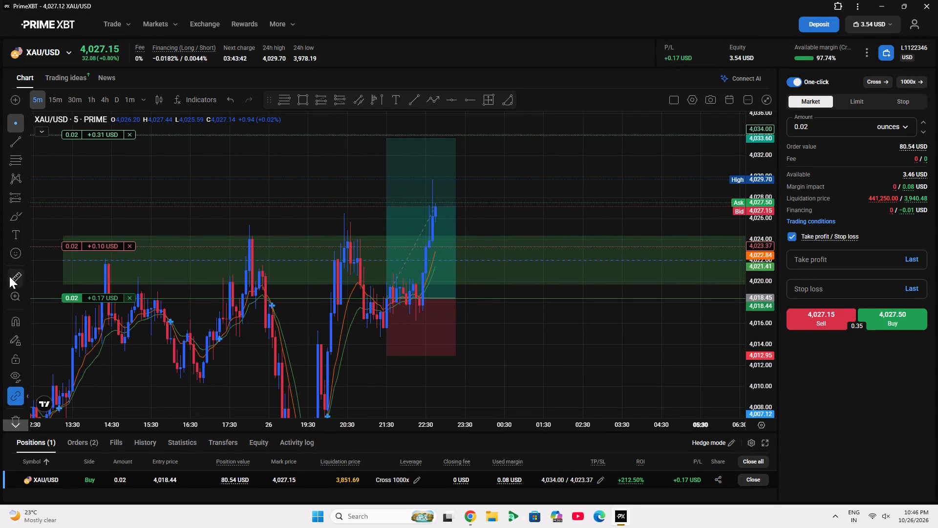
{"action": "left_click", "coordinate": [9, 276]}
{"action": "left_click", "coordinate": [596, 298]}
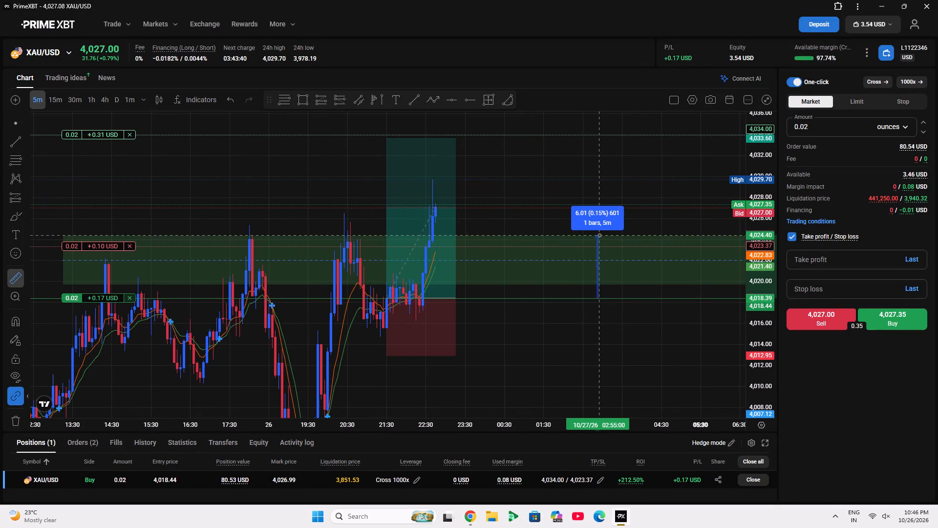
{"action": "left_click", "coordinate": [599, 235]}
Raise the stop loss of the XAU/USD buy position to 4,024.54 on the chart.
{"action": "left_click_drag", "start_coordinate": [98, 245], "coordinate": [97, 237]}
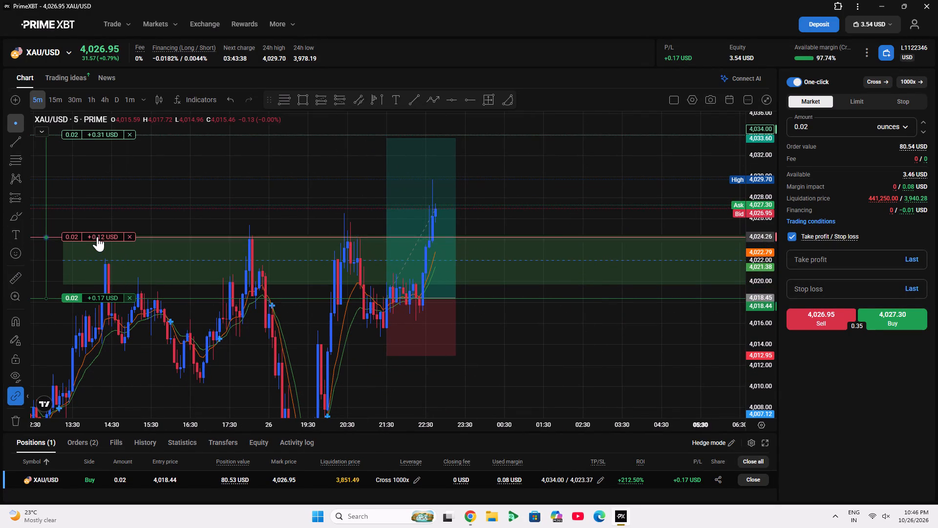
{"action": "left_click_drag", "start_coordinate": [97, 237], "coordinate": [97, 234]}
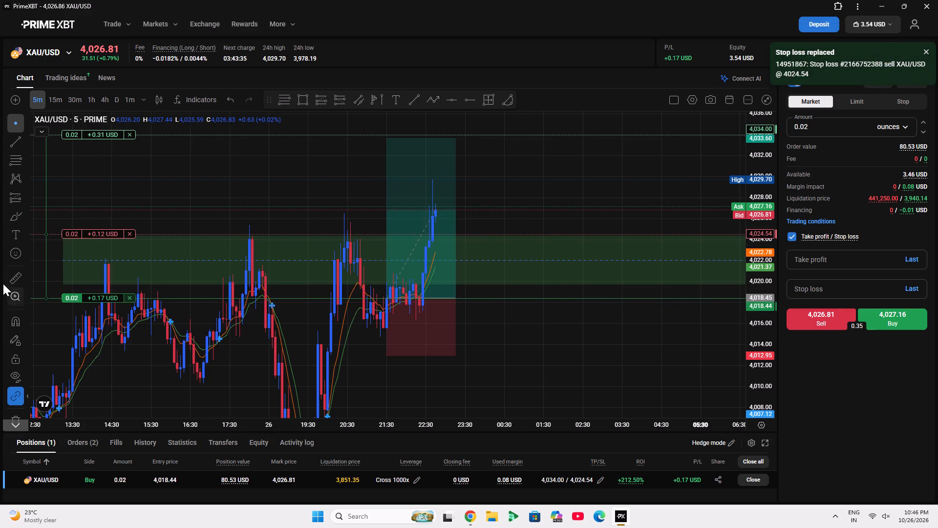
Measure the price distance from the buy position's entry line up to its stop loss line.
{"action": "left_click", "coordinate": [6, 282]}
{"action": "left_click", "coordinate": [477, 298]}
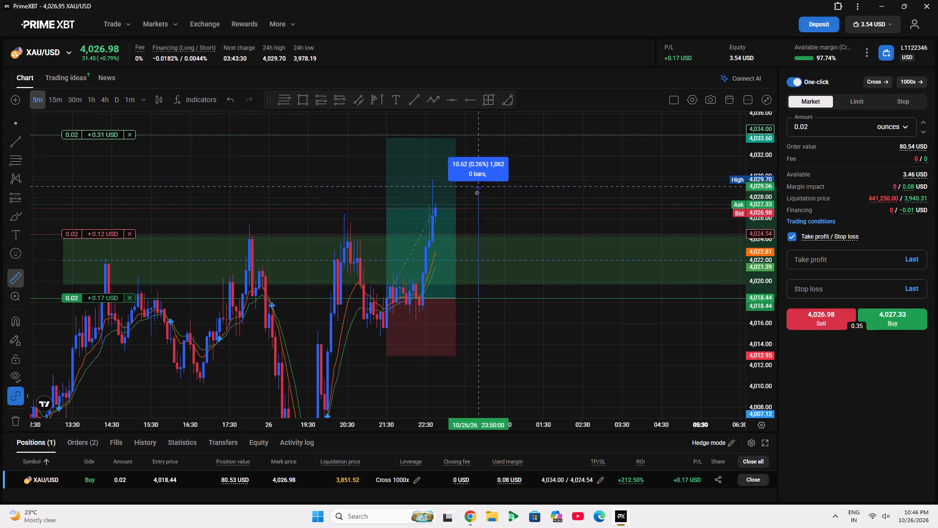
{"action": "left_click", "coordinate": [478, 233]}
{"action": "left_click", "coordinate": [504, 178]}
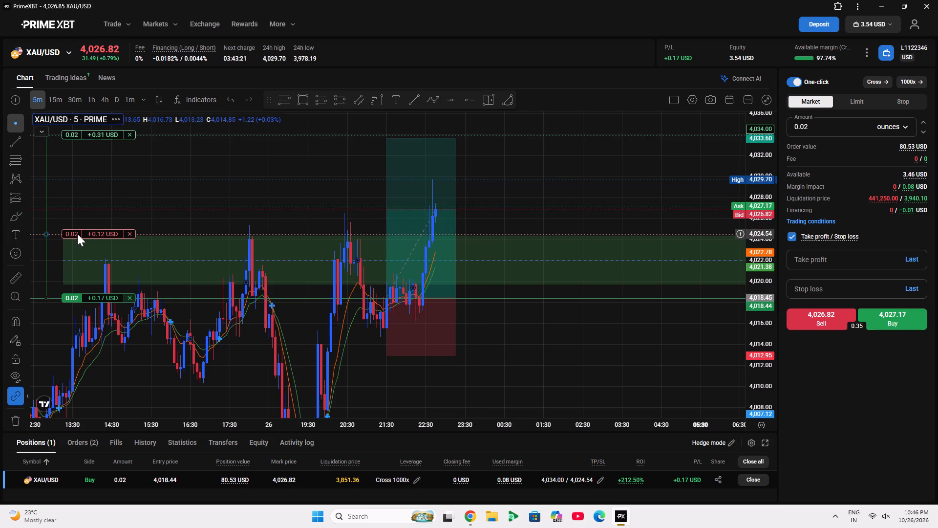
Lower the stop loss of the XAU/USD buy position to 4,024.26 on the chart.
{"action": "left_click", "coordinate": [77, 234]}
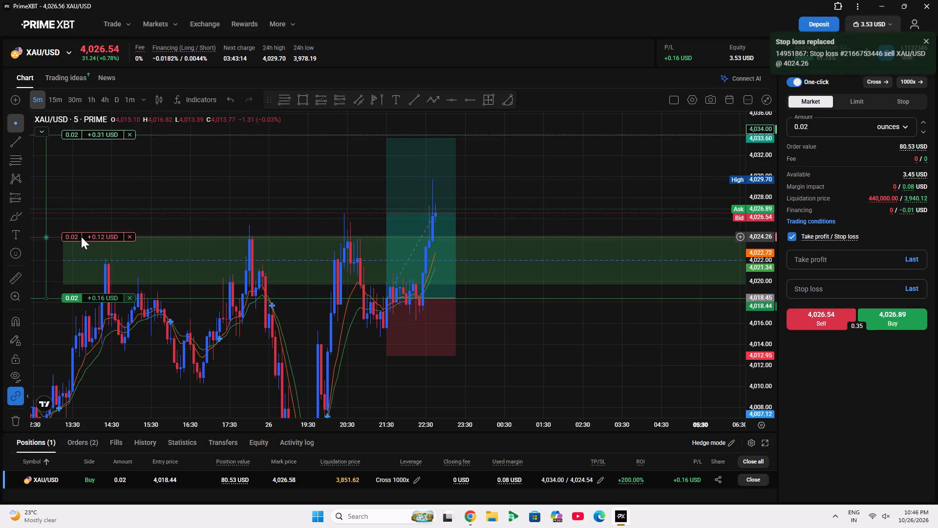
Narrow the long position drawing so its later edge ends just past the latest candle.
{"action": "left_click_drag", "start_coordinate": [161, 191], "coordinate": [151, 267]}
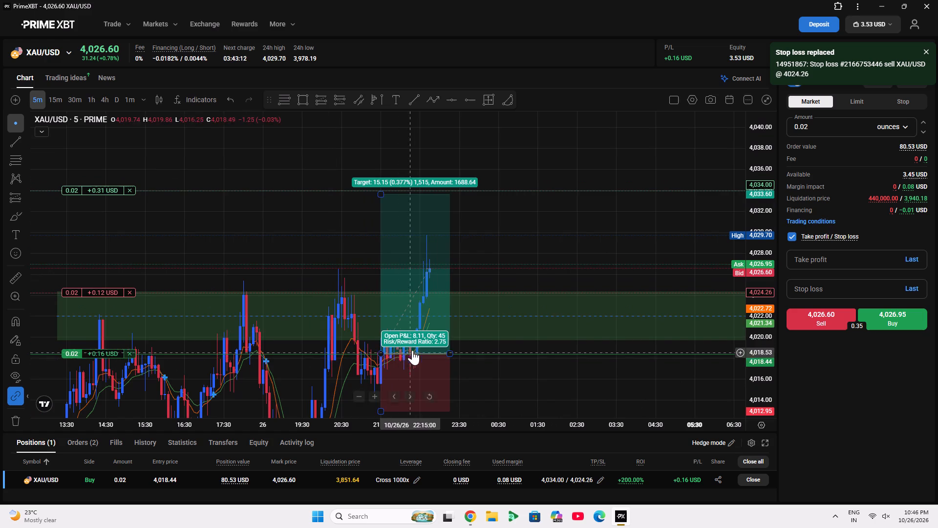
{"action": "left_click_drag", "start_coordinate": [449, 354], "coordinate": [437, 350]}
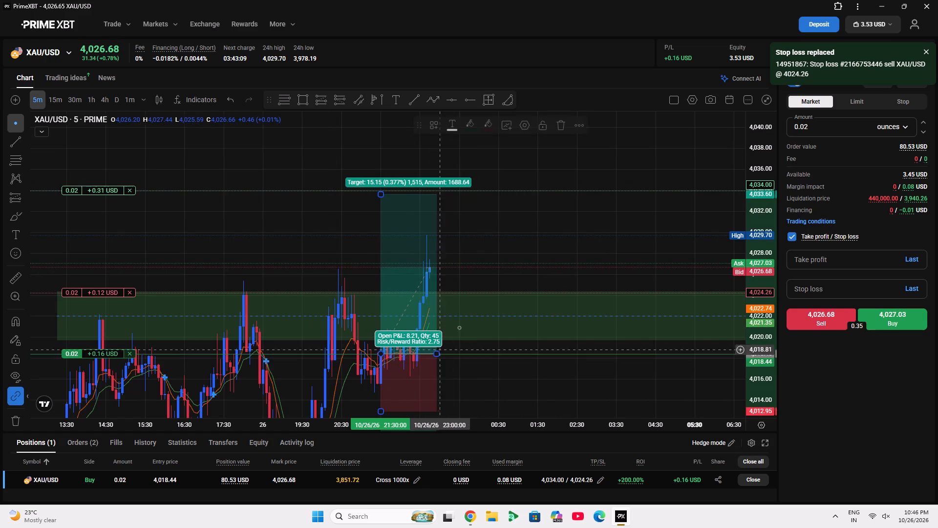
{"action": "left_click_drag", "start_coordinate": [437, 352], "coordinate": [442, 354]}
{"action": "left_click", "coordinate": [478, 263]}
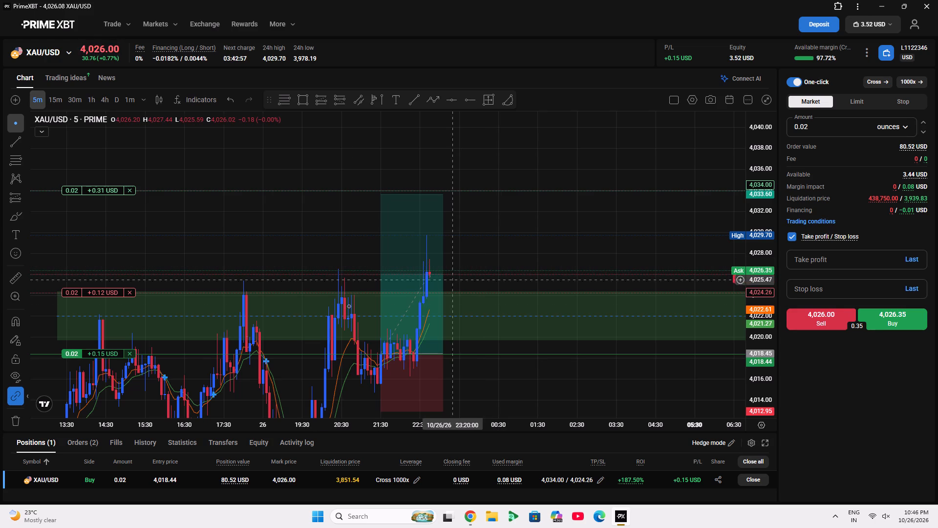
Lower the stop loss of the XAU/USD buy position to 4,023.19 on the chart.
{"action": "left_click_drag", "start_coordinate": [75, 292], "coordinate": [78, 297]}
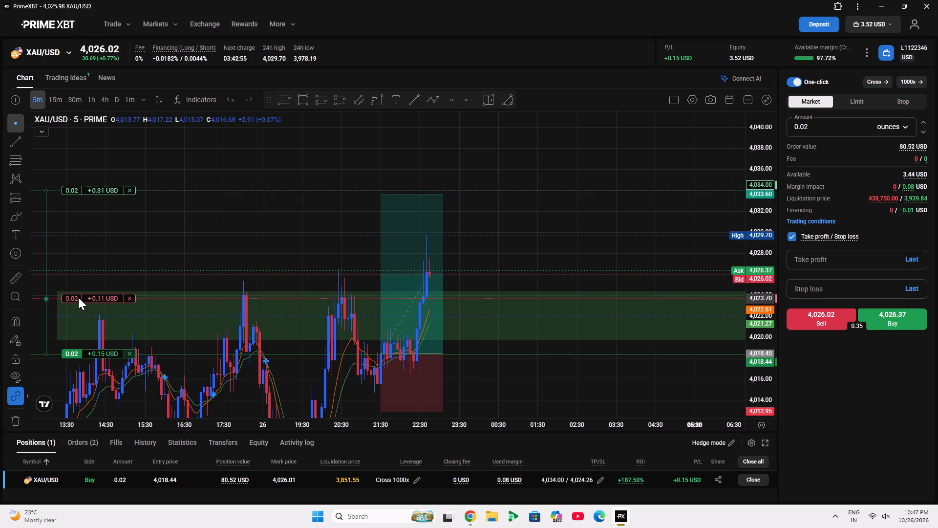
{"action": "left_click_drag", "start_coordinate": [78, 297], "coordinate": [80, 304]}
Examine the 5-minute XAU/USD price action around the open position, including the earlier drop and recovery.
{"action": "left_click_drag", "start_coordinate": [612, 239], "coordinate": [608, 239]}
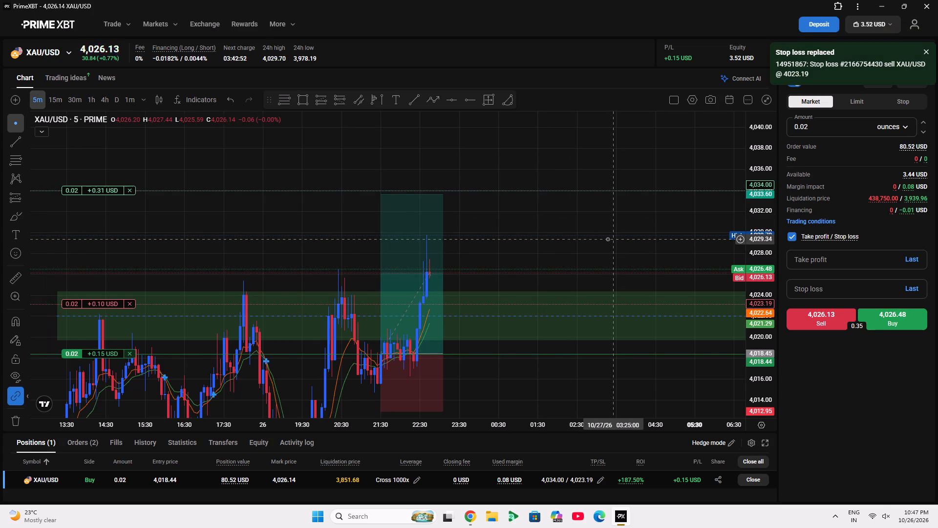
{"action": "left_click_drag", "start_coordinate": [608, 239], "coordinate": [506, 243]}
{"action": "left_click", "coordinate": [777, 263]}
{"action": "double_click", "coordinate": [766, 262]}
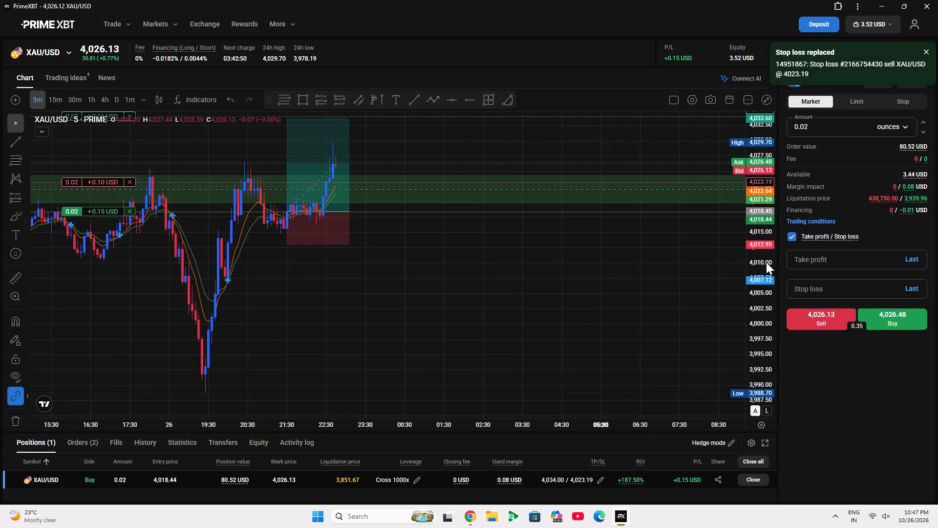
{"action": "scroll", "coordinate": [515, 325], "scroll_direction": "up", "scroll_amount": 5}
{"action": "left_click_drag", "start_coordinate": [256, 182], "coordinate": [672, 307]}
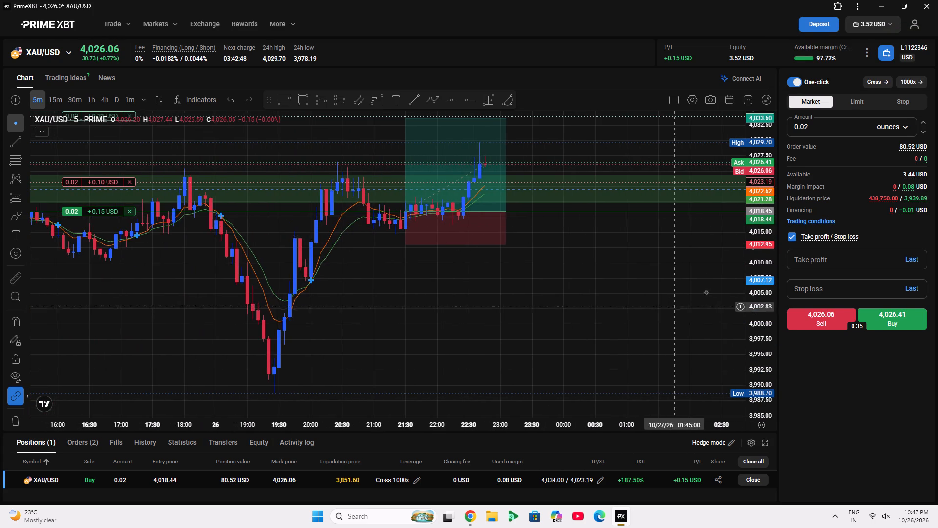
{"action": "scroll", "coordinate": [721, 286], "scroll_direction": "down", "scroll_amount": 4}
{"action": "left_click_drag", "start_coordinate": [754, 314], "coordinate": [750, 293]}
{"action": "left_click_drag", "start_coordinate": [603, 320], "coordinate": [512, 449]}
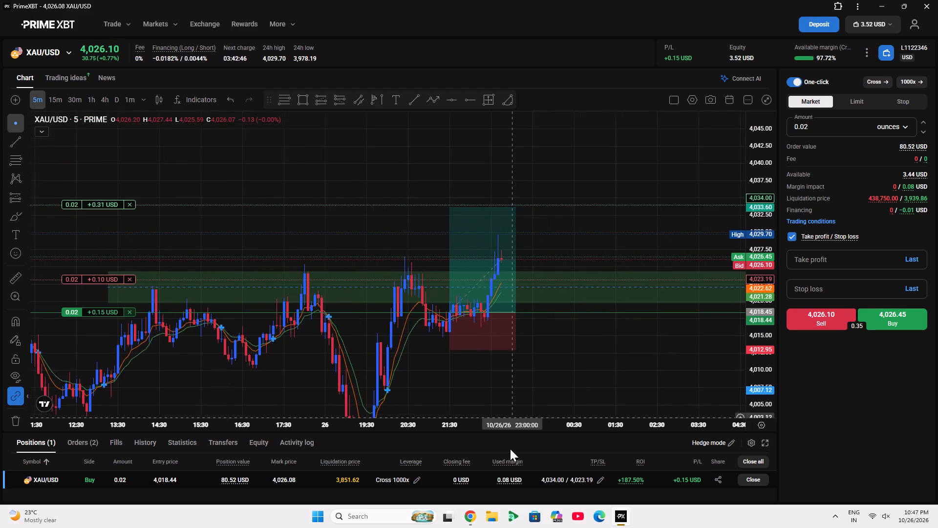
{"action": "scroll", "coordinate": [489, 372], "scroll_direction": "up", "scroll_amount": 2}
{"action": "left_click_drag", "start_coordinate": [534, 355], "coordinate": [491, 370]}
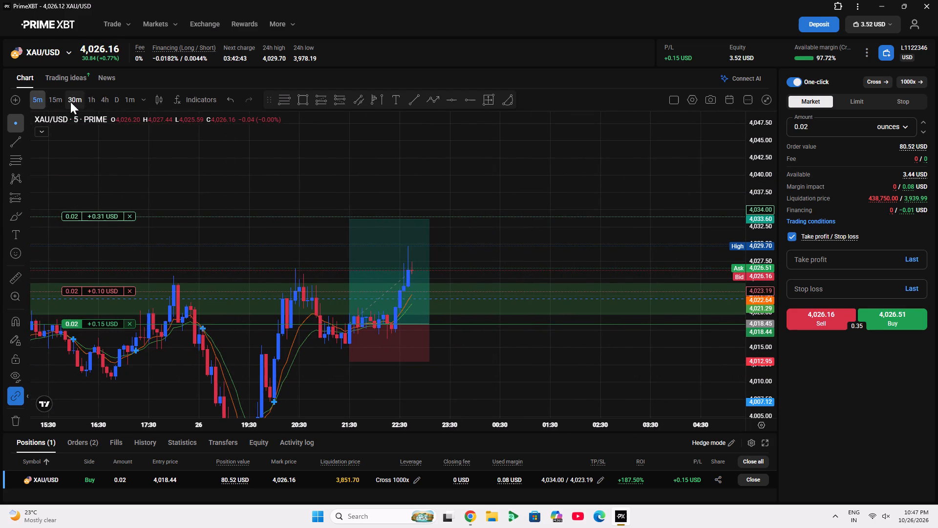
Switch the XAU/USD chart to the 15-minute timeframe and examine the price action around the open position.
{"action": "left_click", "coordinate": [43, 93]}
{"action": "left_click", "coordinate": [53, 99]}
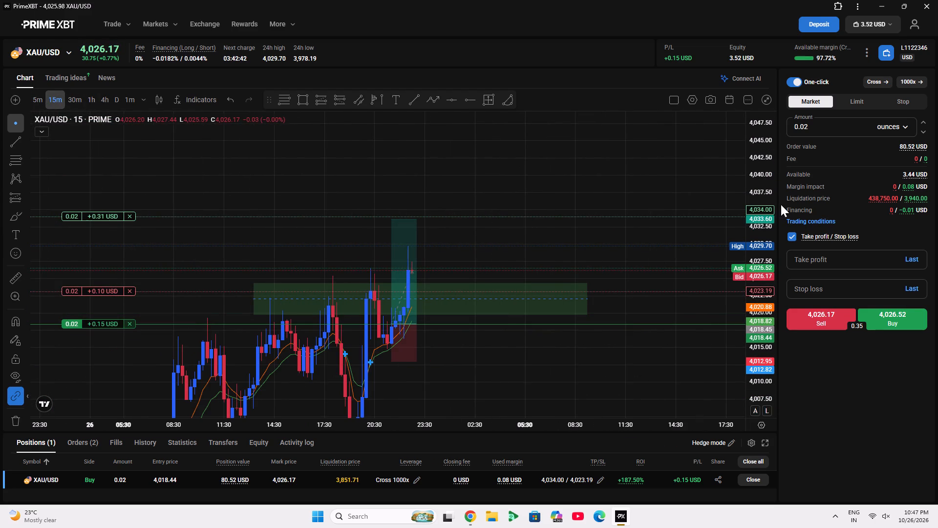
{"action": "scroll", "coordinate": [776, 268], "scroll_direction": "up", "scroll_amount": 7}
{"action": "double_click", "coordinate": [762, 277]}
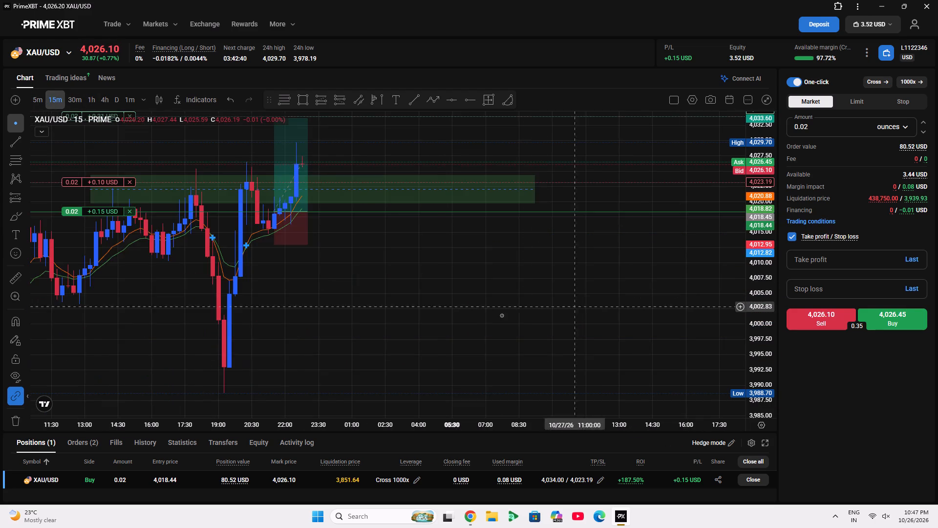
{"action": "scroll", "coordinate": [446, 321], "scroll_direction": "up", "scroll_amount": 3}
{"action": "left_click_drag", "start_coordinate": [375, 324], "coordinate": [765, 415]}
{"action": "left_click_drag", "start_coordinate": [764, 314], "coordinate": [747, 240]}
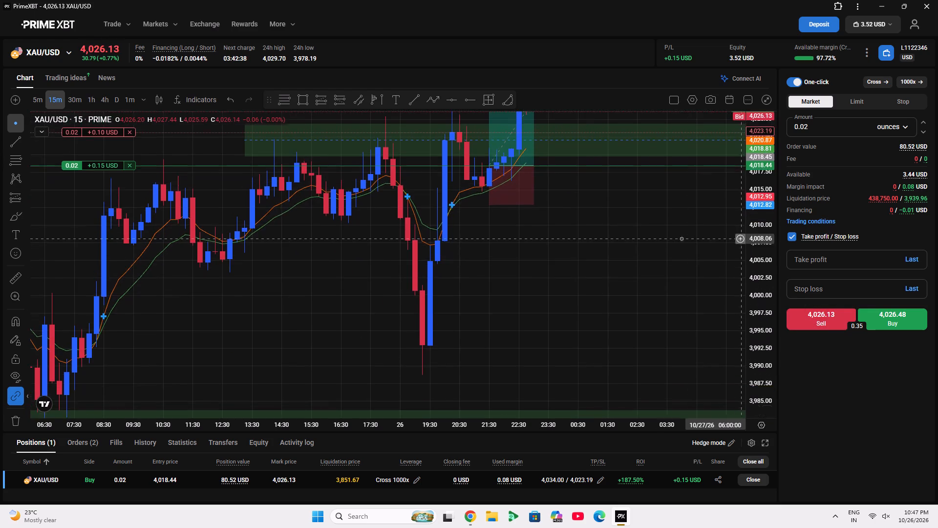
{"action": "left_click_drag", "start_coordinate": [665, 248], "coordinate": [550, 370]}
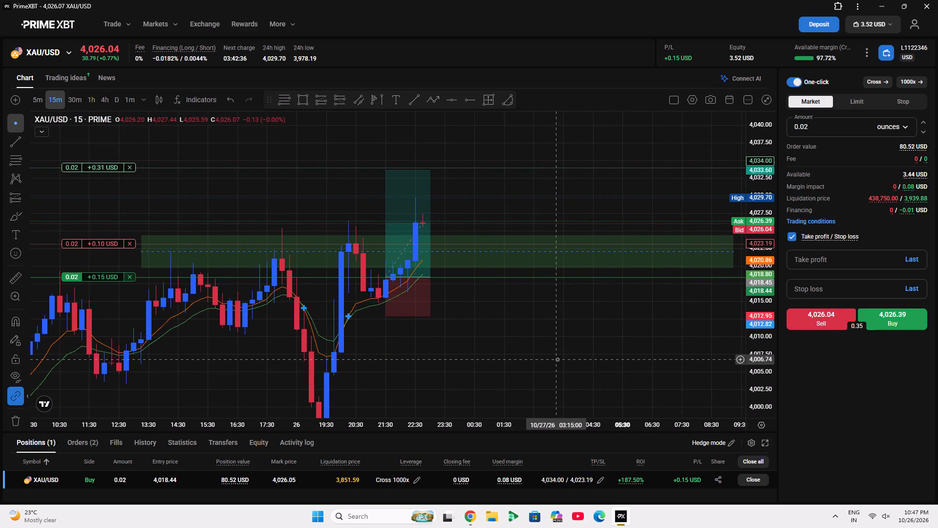
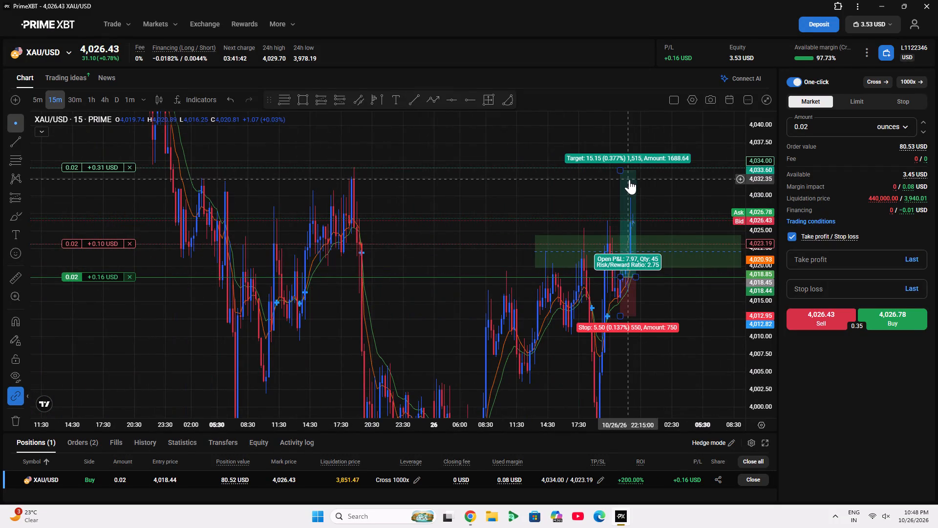
Extend the later edge of the long position drawing to 00:30 on 10/27/26.
{"action": "left_click_drag", "start_coordinate": [638, 280], "coordinate": [650, 282]}
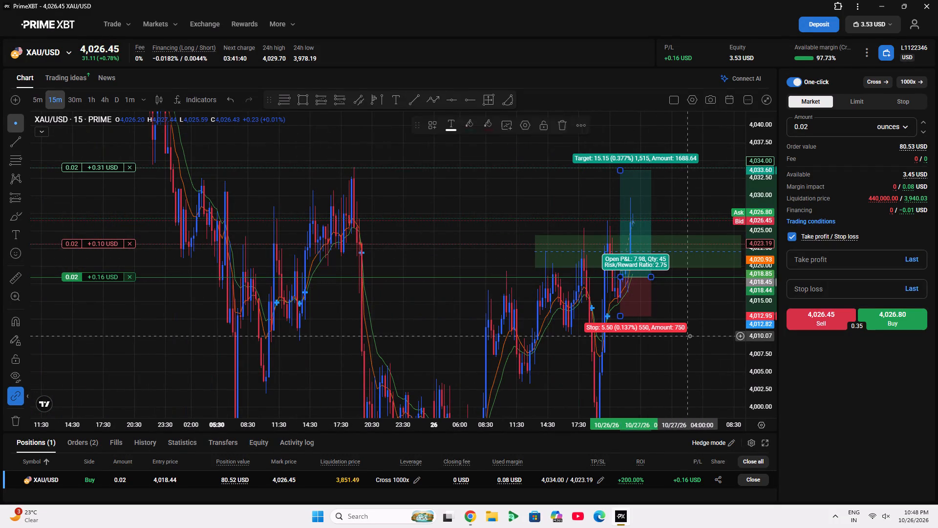
{"action": "left_click", "coordinate": [690, 336]}
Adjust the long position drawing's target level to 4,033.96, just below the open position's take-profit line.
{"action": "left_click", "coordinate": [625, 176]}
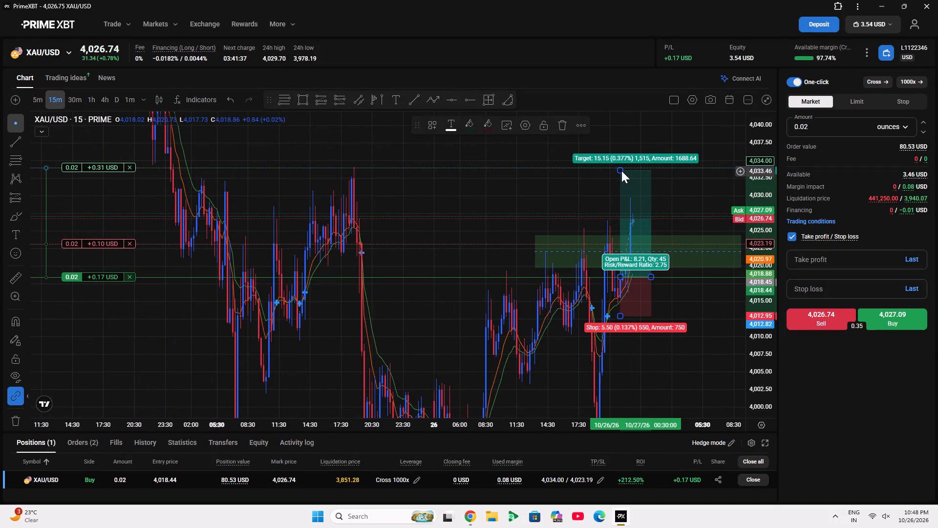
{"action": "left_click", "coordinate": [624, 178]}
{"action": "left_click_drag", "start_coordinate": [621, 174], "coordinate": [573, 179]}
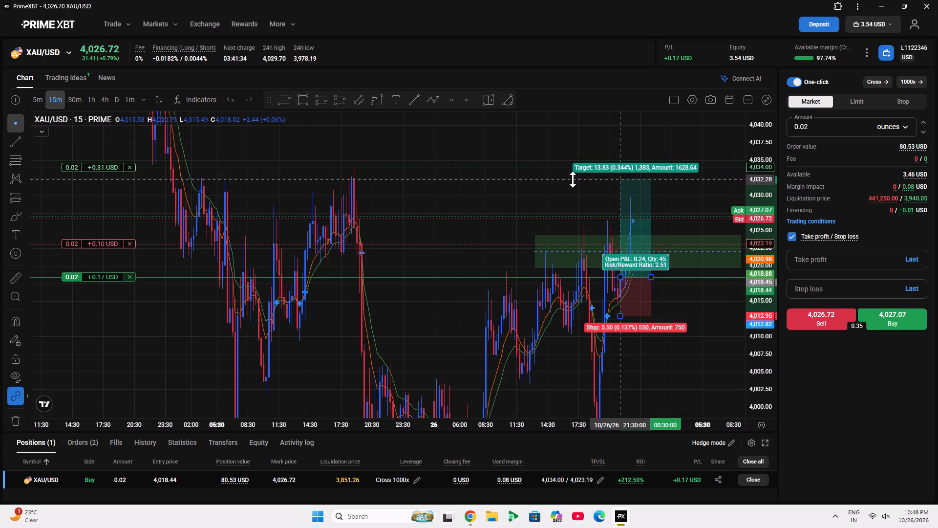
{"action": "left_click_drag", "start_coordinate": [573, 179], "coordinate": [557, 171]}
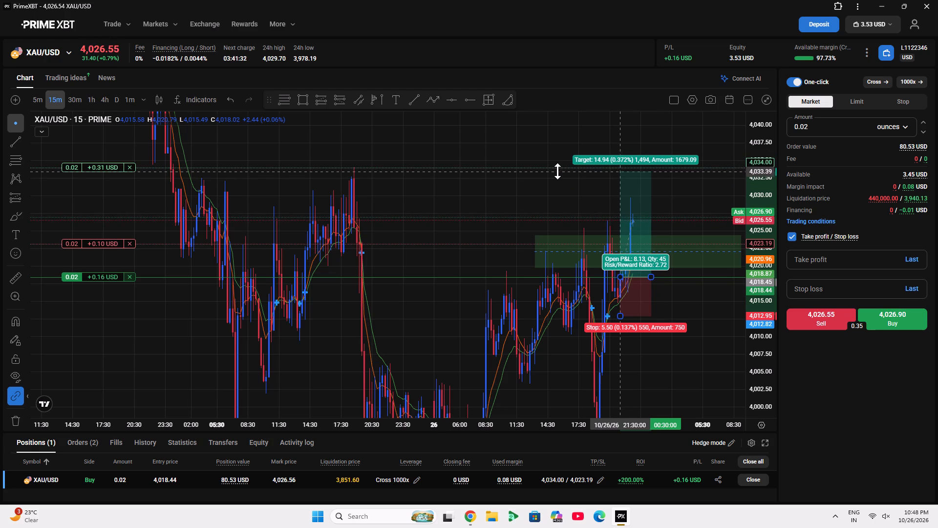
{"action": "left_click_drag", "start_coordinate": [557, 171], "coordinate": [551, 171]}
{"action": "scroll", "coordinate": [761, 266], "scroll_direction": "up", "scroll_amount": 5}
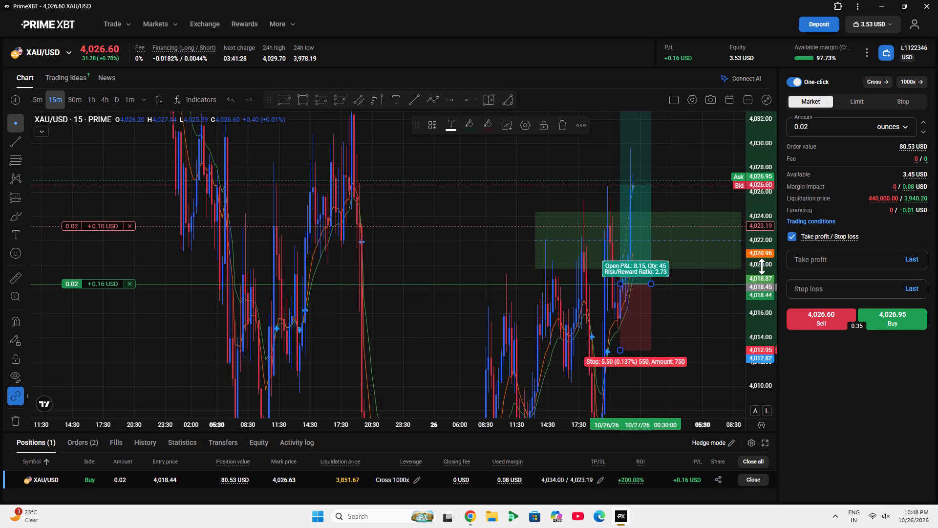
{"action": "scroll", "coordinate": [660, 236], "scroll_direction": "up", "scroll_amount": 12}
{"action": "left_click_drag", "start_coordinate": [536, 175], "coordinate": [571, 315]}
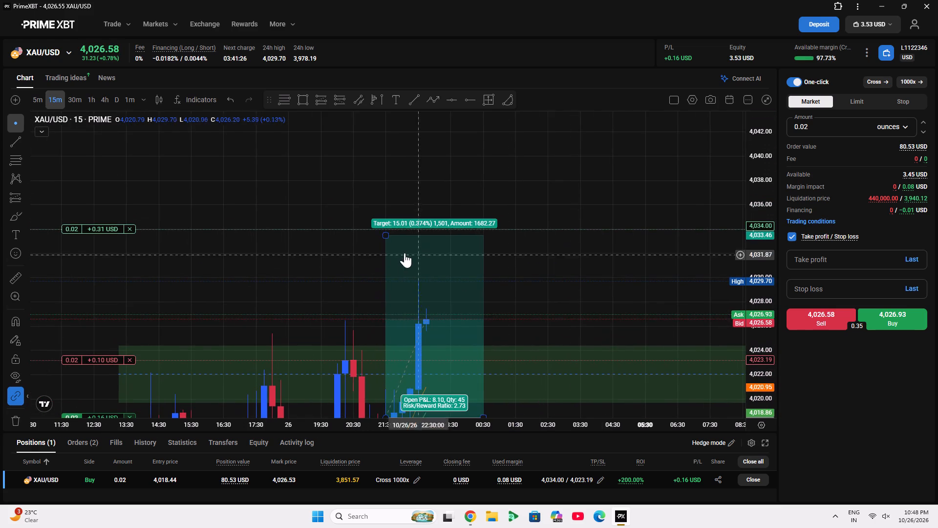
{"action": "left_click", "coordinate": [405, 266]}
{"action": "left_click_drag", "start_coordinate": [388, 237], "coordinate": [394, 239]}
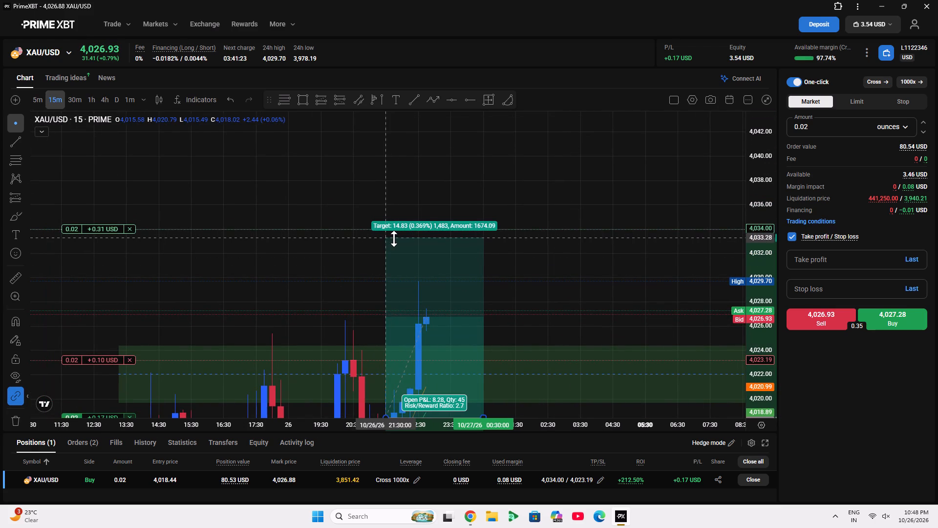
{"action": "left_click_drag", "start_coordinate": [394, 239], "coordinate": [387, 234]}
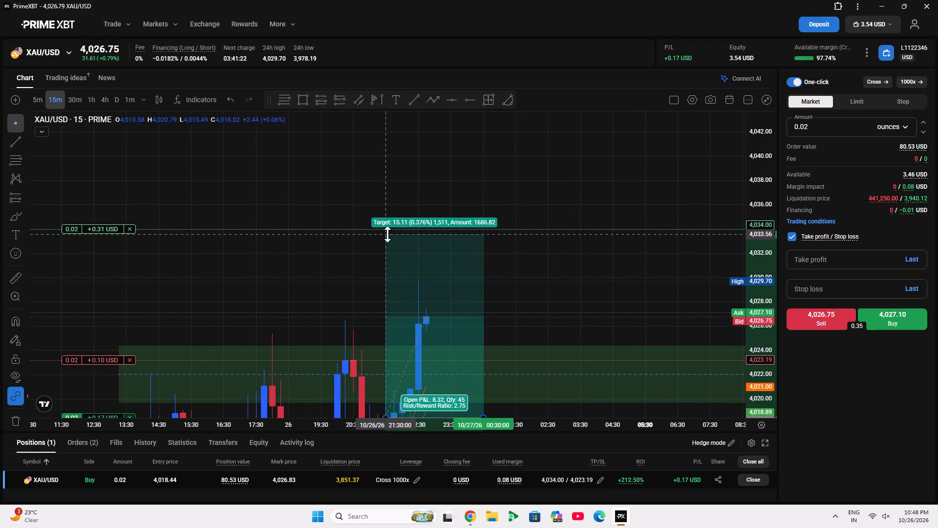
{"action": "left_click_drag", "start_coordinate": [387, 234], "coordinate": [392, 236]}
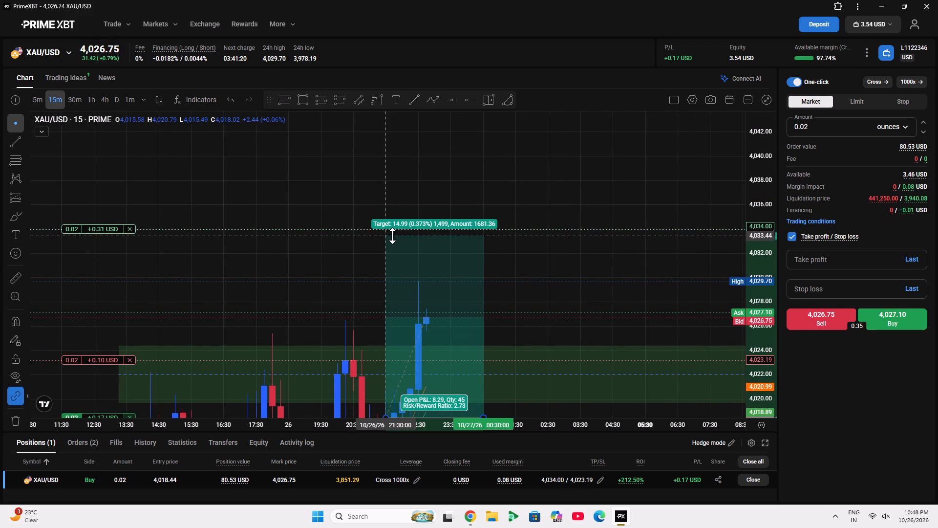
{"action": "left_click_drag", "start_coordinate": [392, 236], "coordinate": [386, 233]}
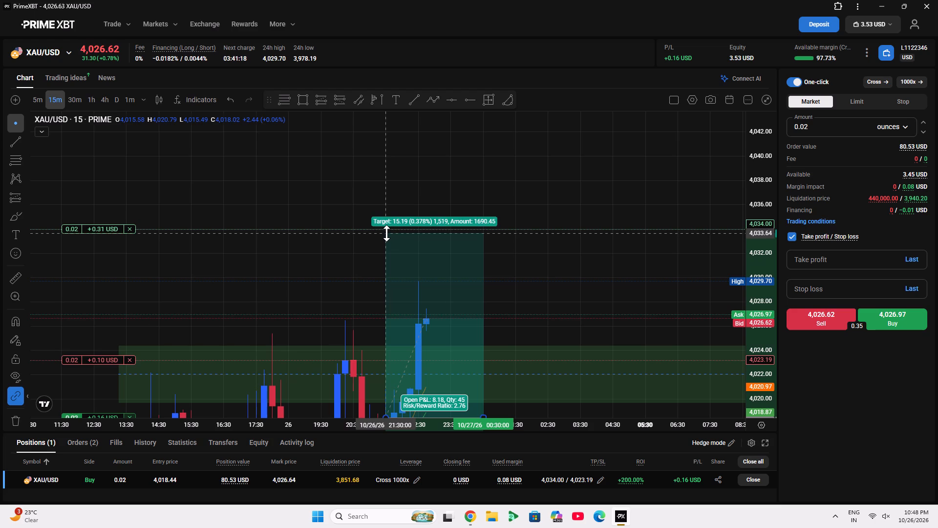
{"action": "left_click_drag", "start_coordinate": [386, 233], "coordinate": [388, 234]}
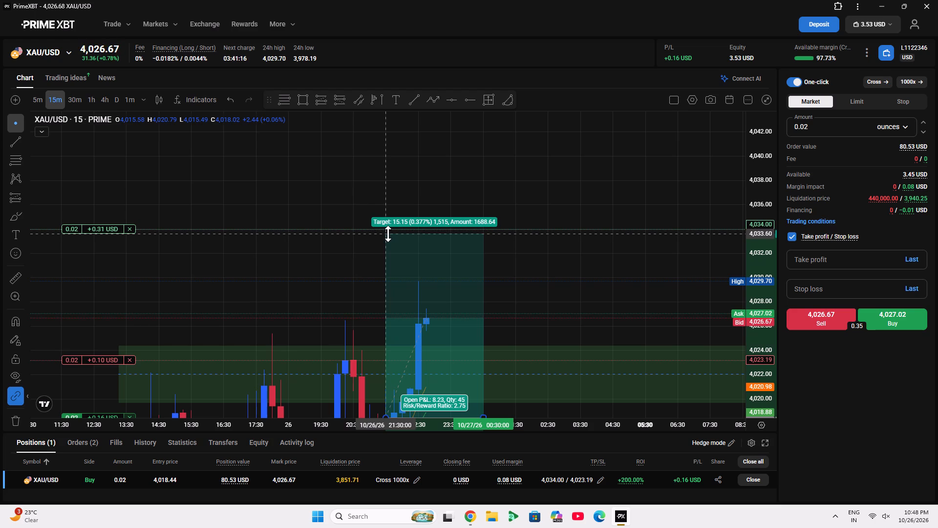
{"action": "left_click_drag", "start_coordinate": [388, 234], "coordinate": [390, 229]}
Fine-tune the long position drawing's target level to 4,033.93.
{"action": "left_click_drag", "start_coordinate": [658, 296], "coordinate": [697, 304]}
{"action": "scroll", "coordinate": [763, 346], "scroll_direction": "up", "scroll_amount": 10}
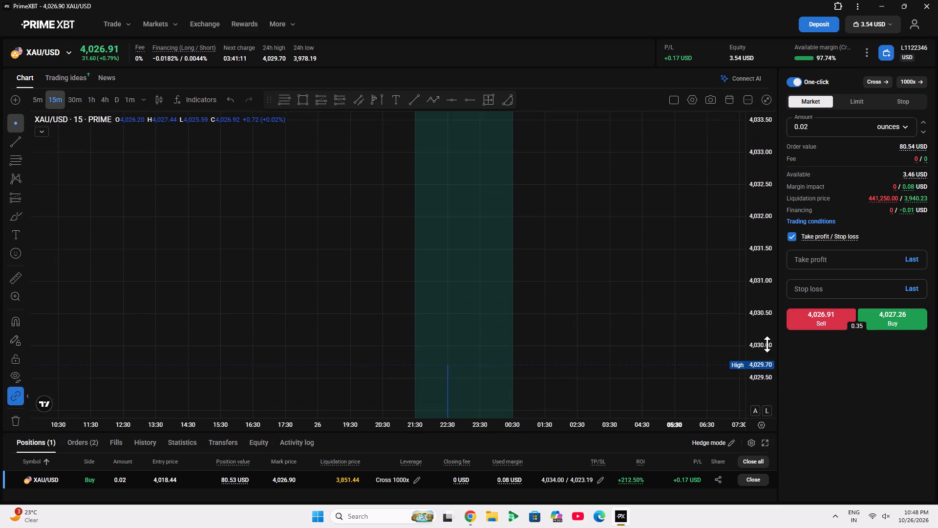
{"action": "left_click_drag", "start_coordinate": [640, 260], "coordinate": [661, 396]}
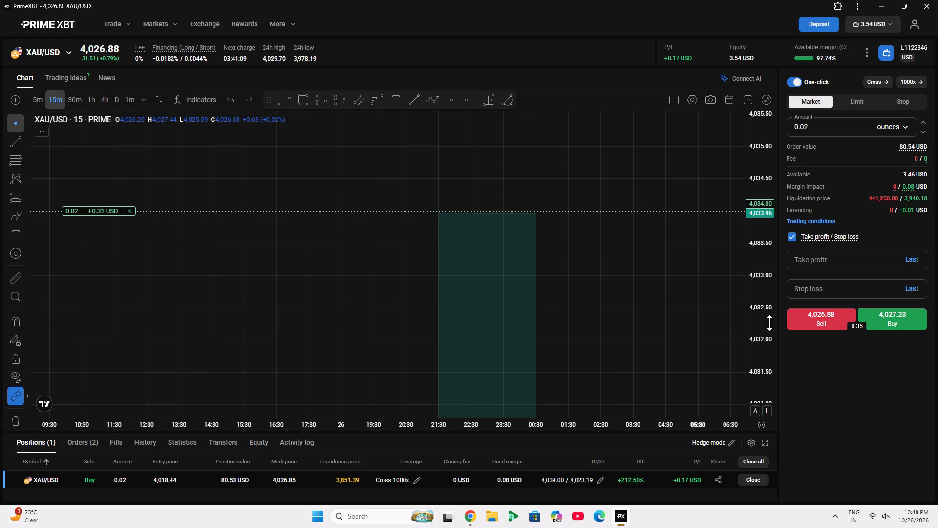
{"action": "scroll", "coordinate": [736, 316], "scroll_direction": "up", "scroll_amount": 9}
{"action": "left_click_drag", "start_coordinate": [537, 320], "coordinate": [843, 358]}
{"action": "scroll", "coordinate": [757, 328], "scroll_direction": "up", "scroll_amount": 3}
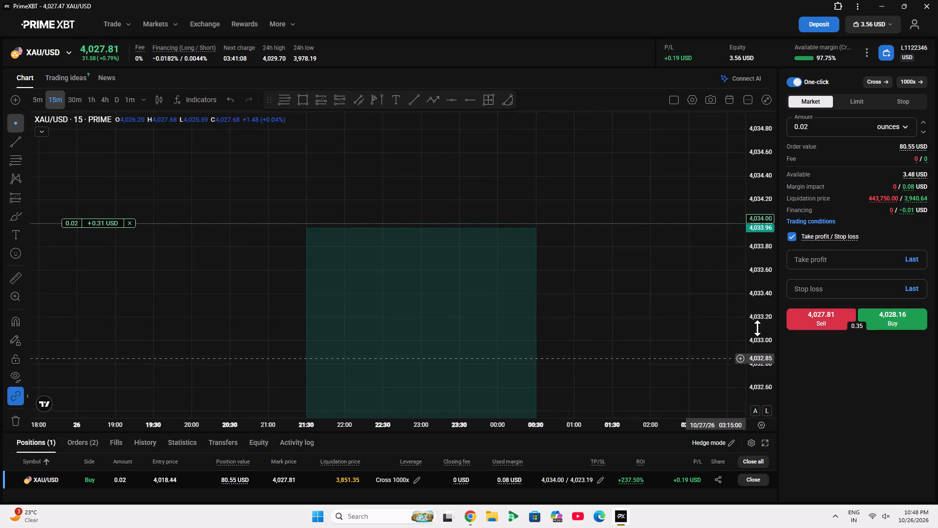
{"action": "scroll", "coordinate": [757, 328], "scroll_direction": "up", "scroll_amount": 2}
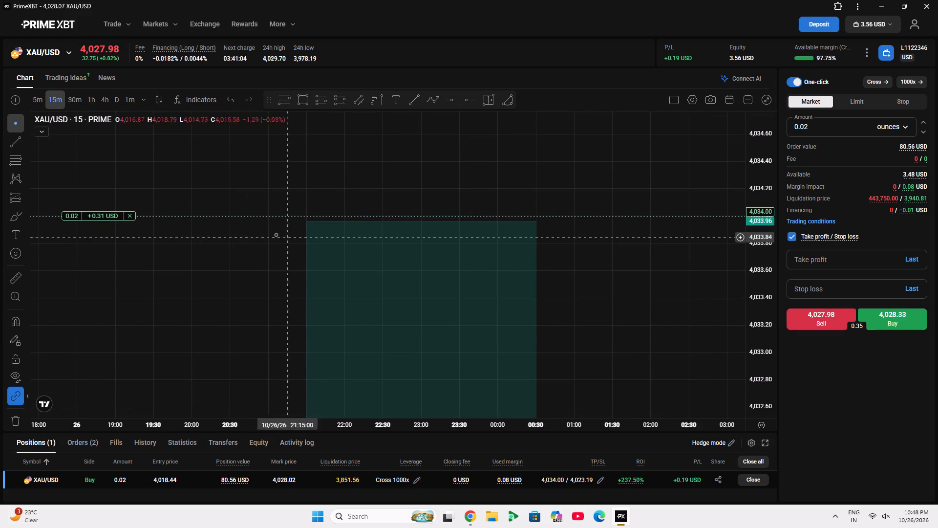
{"action": "left_click", "coordinate": [340, 242]}
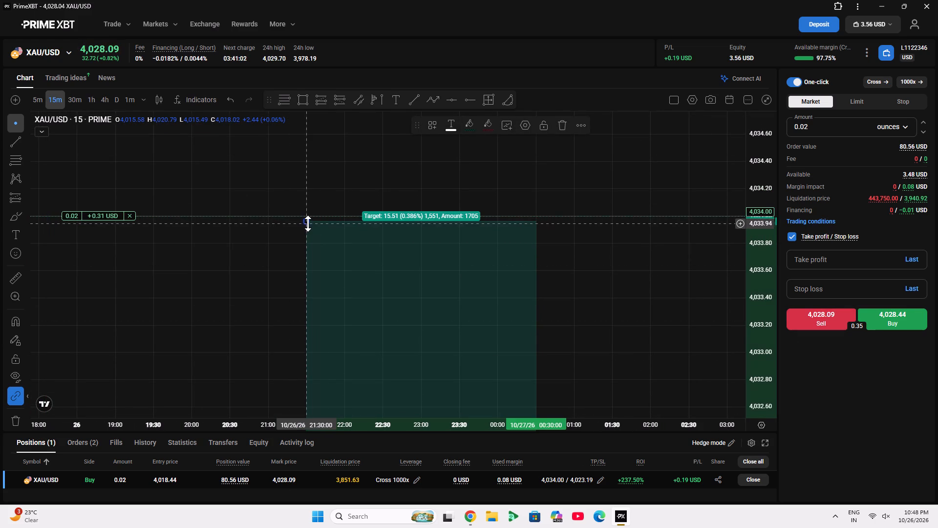
{"action": "left_click_drag", "start_coordinate": [308, 223], "coordinate": [319, 225]}
{"action": "left_click", "coordinate": [637, 301]}
Lower the take profit of the open XAU/USD buy position to 4,033.77 on the chart.
{"action": "scroll", "coordinate": [637, 301], "scroll_direction": "down", "scroll_amount": 4}
{"action": "double_click", "coordinate": [765, 298]}
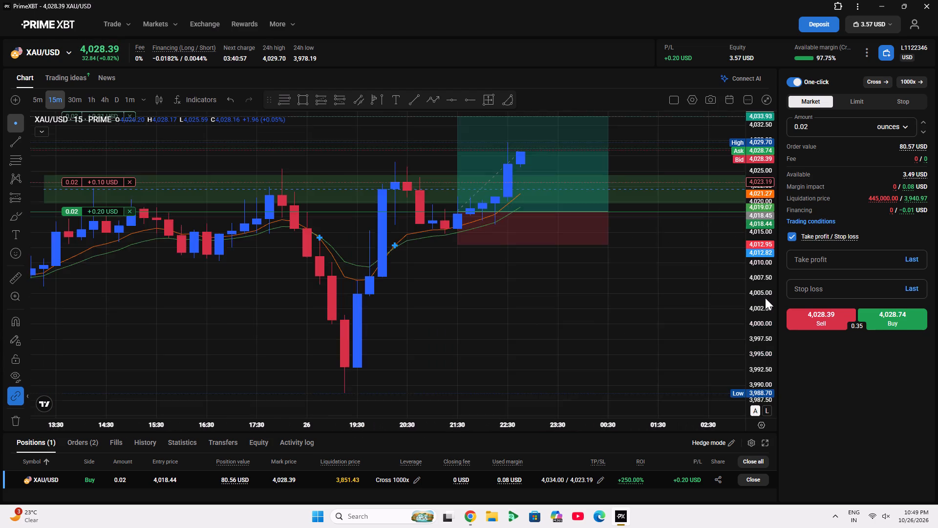
{"action": "scroll", "coordinate": [764, 297], "scroll_direction": "down", "scroll_amount": 6}
{"action": "left_click_drag", "start_coordinate": [597, 354], "coordinate": [446, 430]}
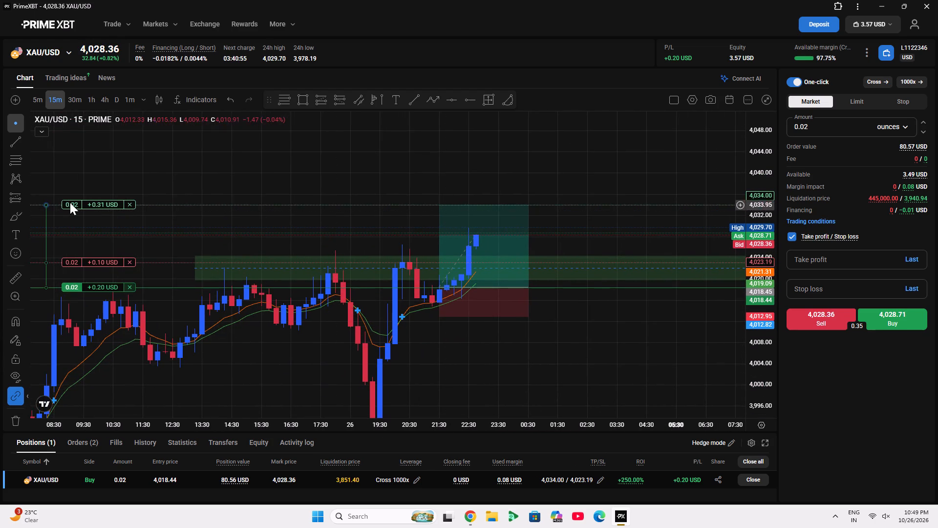
{"action": "left_click_drag", "start_coordinate": [82, 203], "coordinate": [96, 205]}
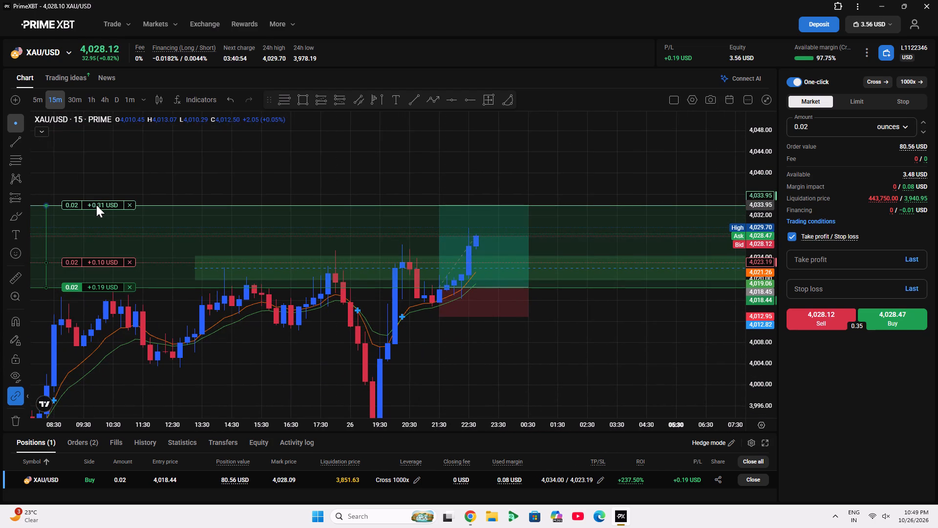
{"action": "left_click_drag", "start_coordinate": [96, 205], "coordinate": [85, 198]}
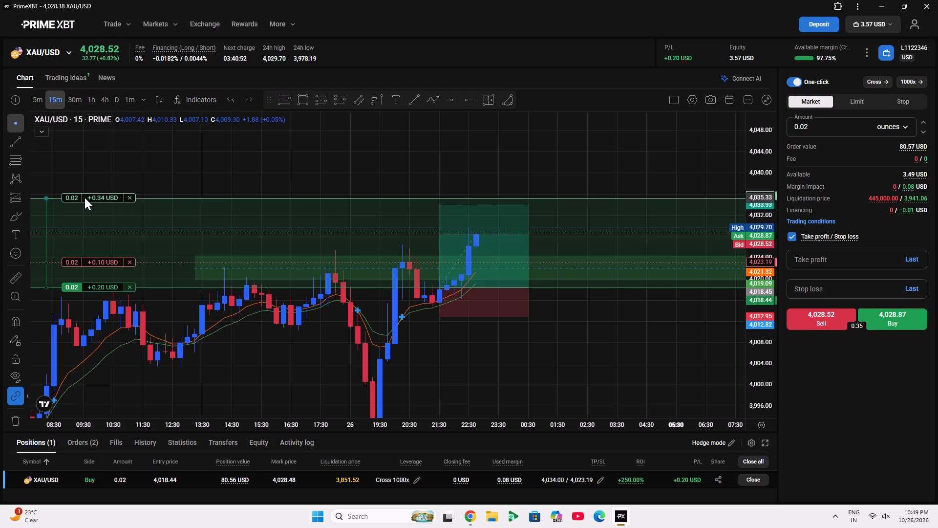
{"action": "left_click_drag", "start_coordinate": [85, 198], "coordinate": [102, 204]}
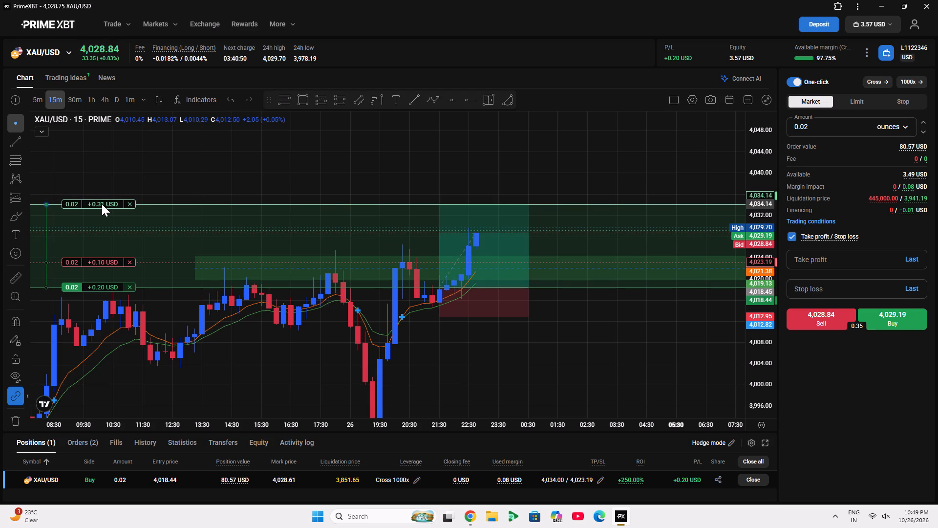
{"action": "left_click_drag", "start_coordinate": [102, 204], "coordinate": [102, 204]}
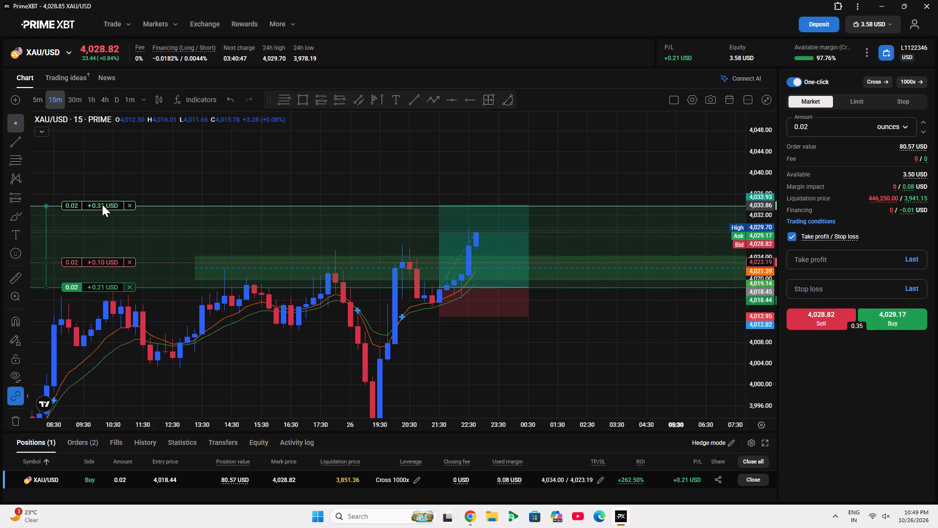
{"action": "left_click_drag", "start_coordinate": [102, 204], "coordinate": [104, 204]}
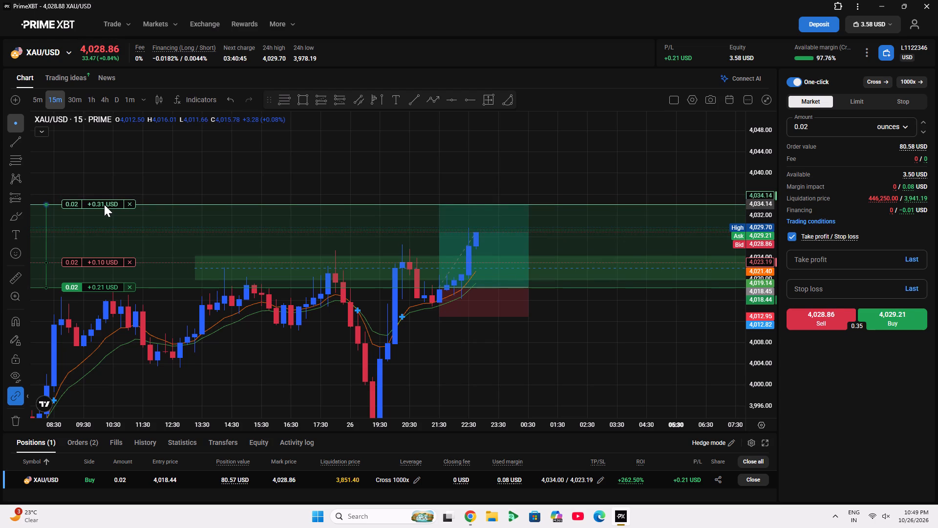
{"action": "left_click_drag", "start_coordinate": [104, 204], "coordinate": [109, 206]}
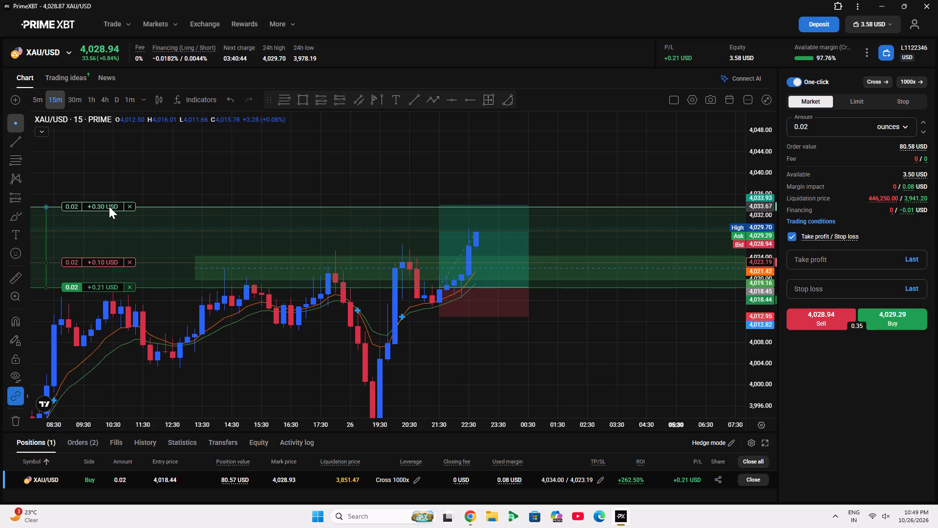
{"action": "left_click_drag", "start_coordinate": [109, 206], "coordinate": [108, 206]}
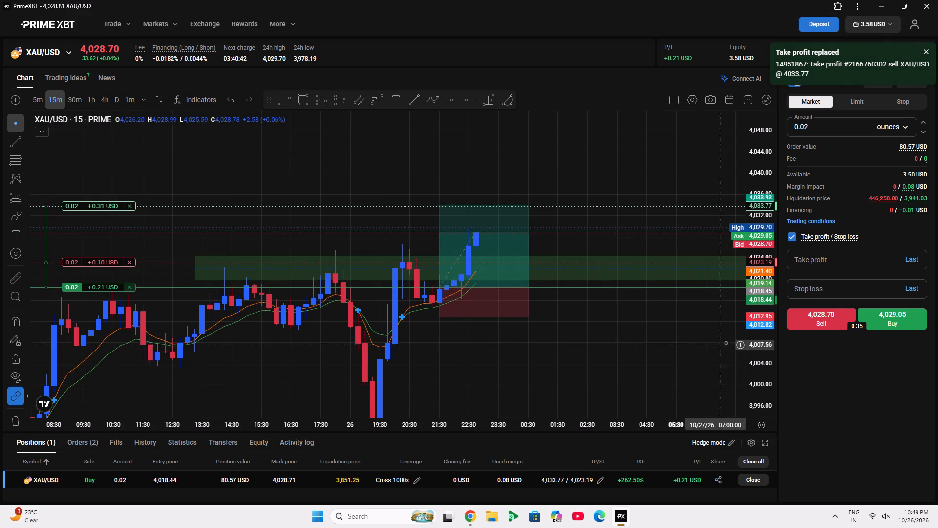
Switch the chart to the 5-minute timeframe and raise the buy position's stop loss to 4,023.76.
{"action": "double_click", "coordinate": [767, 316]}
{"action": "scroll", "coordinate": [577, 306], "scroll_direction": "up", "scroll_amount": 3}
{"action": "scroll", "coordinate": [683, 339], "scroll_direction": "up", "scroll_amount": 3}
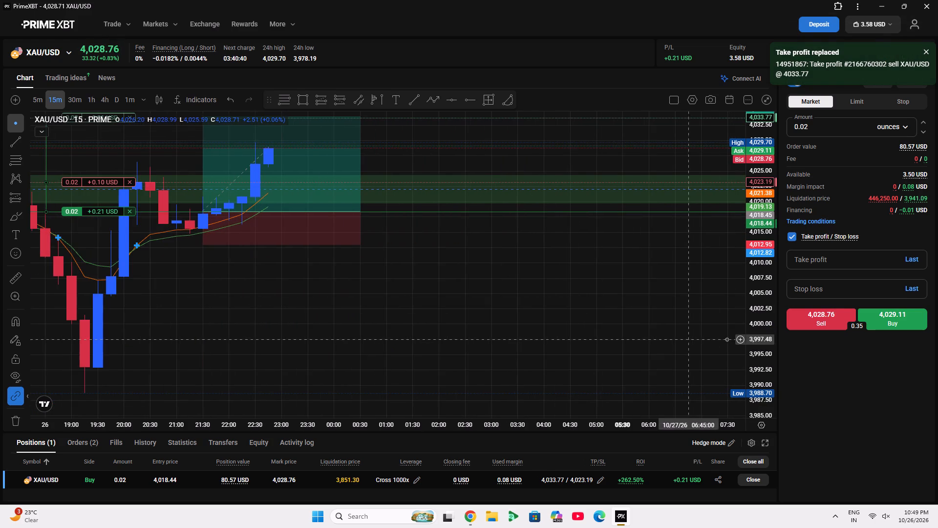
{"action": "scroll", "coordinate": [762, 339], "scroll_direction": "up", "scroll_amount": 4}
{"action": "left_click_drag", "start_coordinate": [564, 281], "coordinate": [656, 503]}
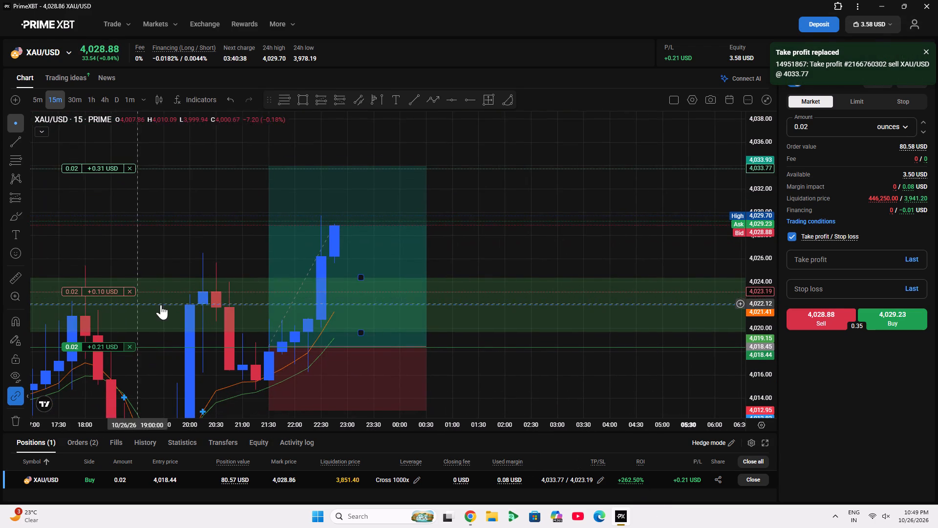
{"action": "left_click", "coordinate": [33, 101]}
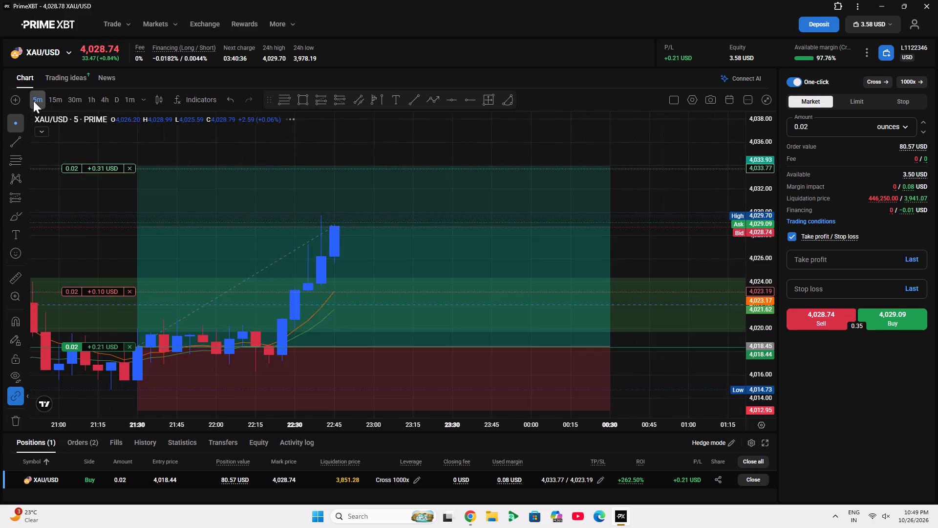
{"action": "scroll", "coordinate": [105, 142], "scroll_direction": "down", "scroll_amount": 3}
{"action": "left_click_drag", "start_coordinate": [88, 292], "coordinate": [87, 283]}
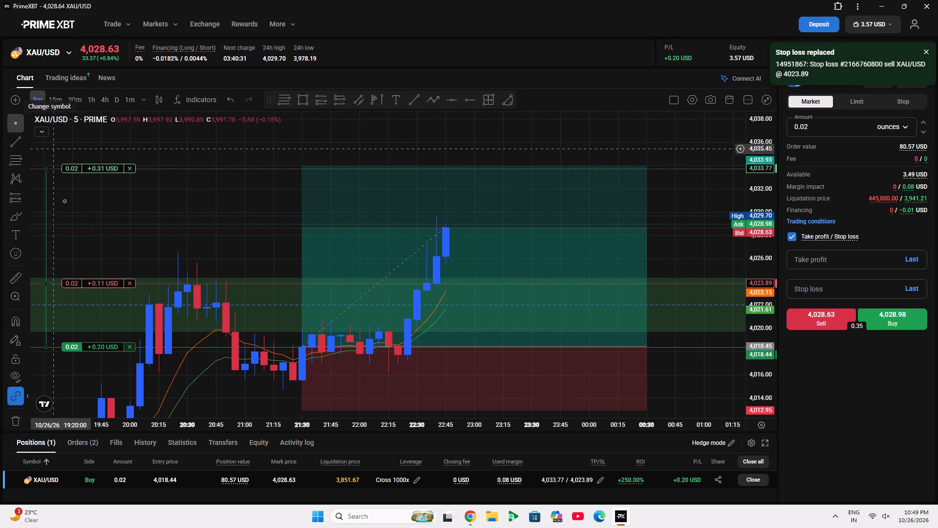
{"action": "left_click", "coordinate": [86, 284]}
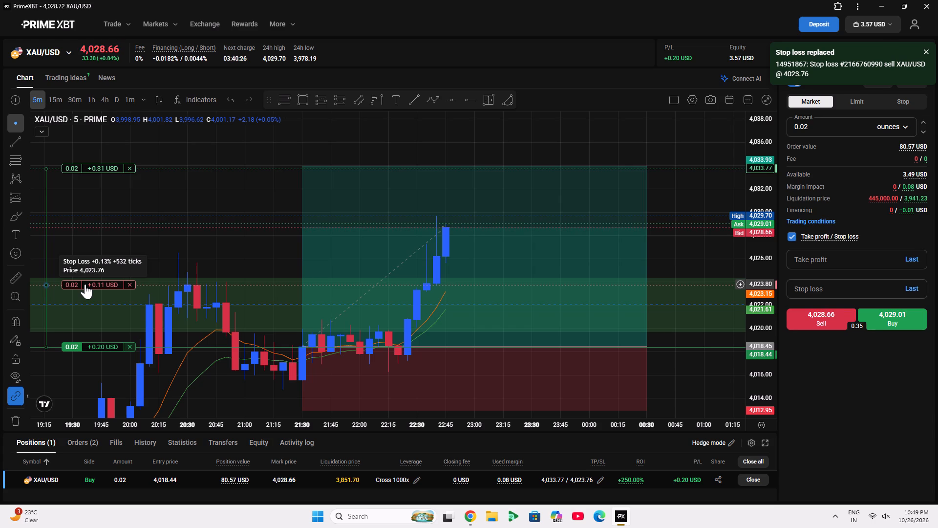
Switch the chart to the 15-minute timeframe and lower the buy position's stop loss to 4,023.35.
{"action": "left_click", "coordinate": [54, 103]}
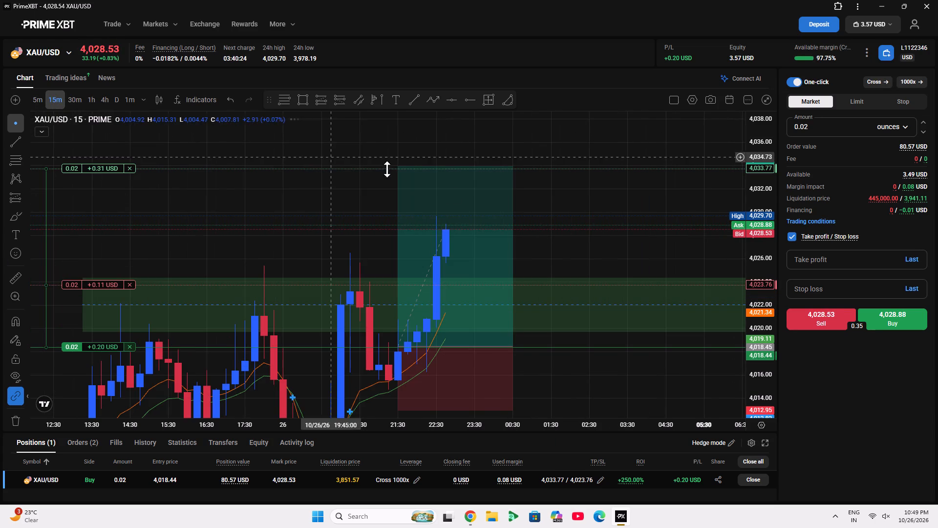
{"action": "double_click", "coordinate": [763, 293]}
{"action": "scroll", "coordinate": [763, 293], "scroll_direction": "up", "scroll_amount": 3}
{"action": "left_click_drag", "start_coordinate": [580, 280], "coordinate": [587, 322]}
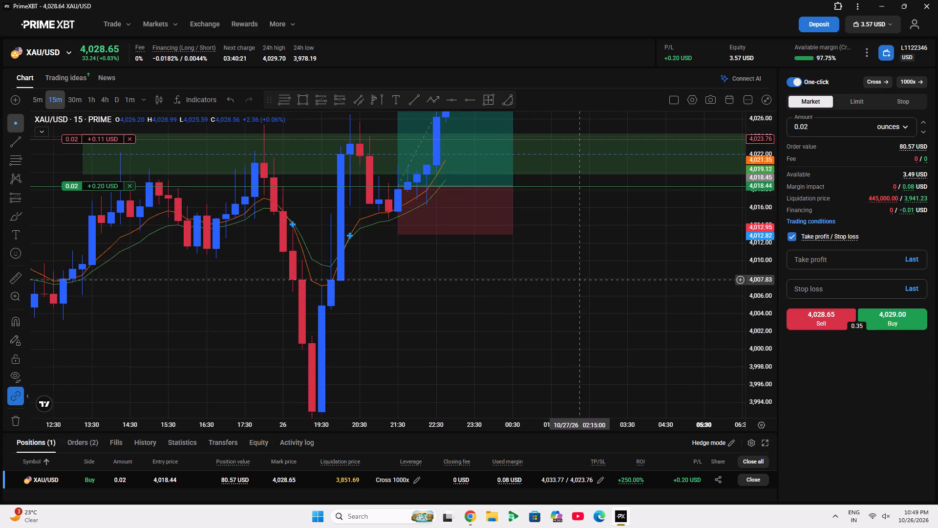
{"action": "left_click_drag", "start_coordinate": [587, 322], "coordinate": [570, 449]}
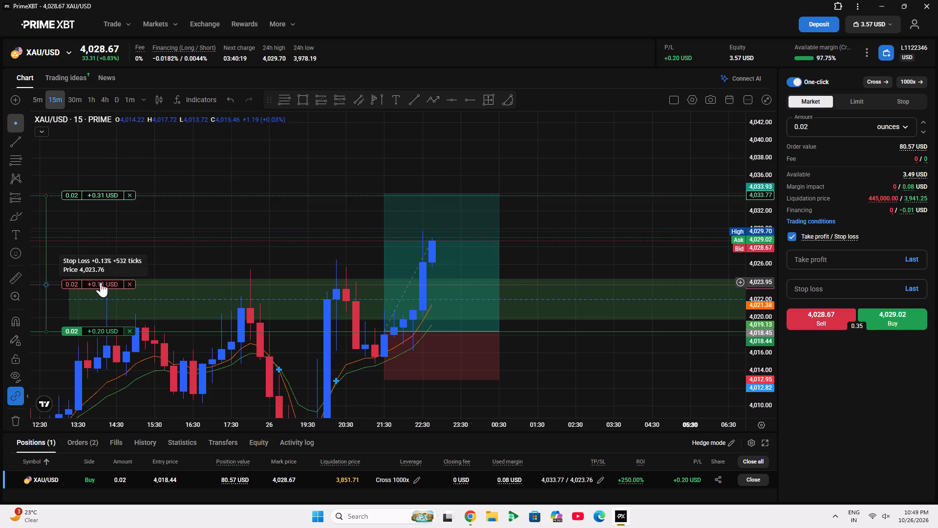
{"action": "left_click_drag", "start_coordinate": [101, 282], "coordinate": [84, 267]}
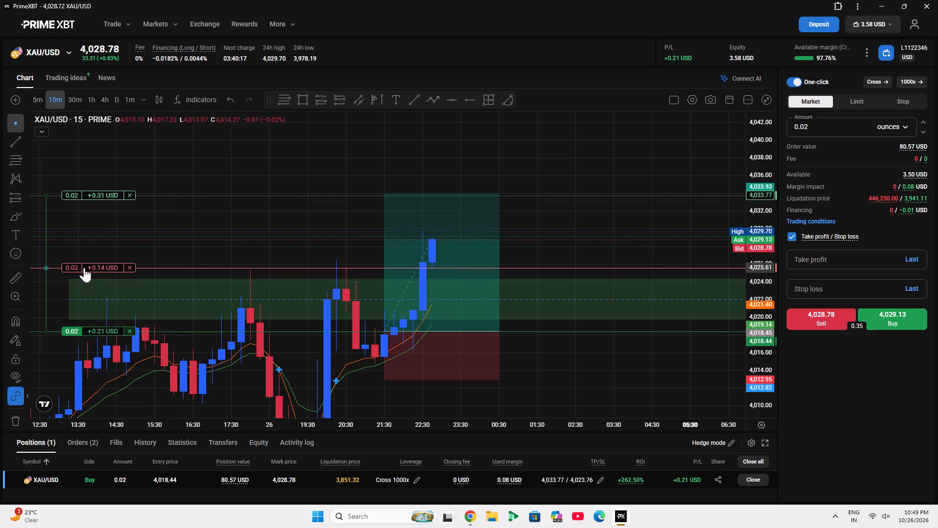
{"action": "left_click_drag", "start_coordinate": [84, 267], "coordinate": [101, 287]}
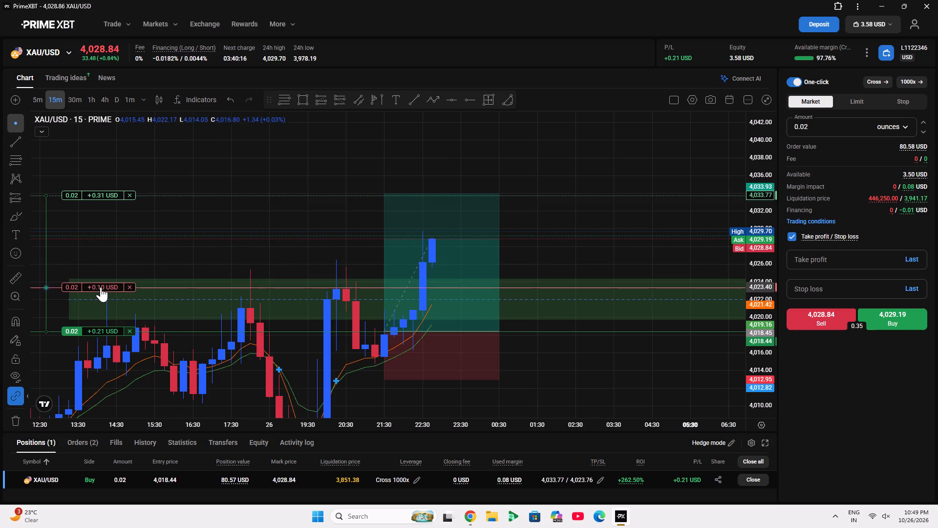
{"action": "left_click_drag", "start_coordinate": [101, 287], "coordinate": [94, 287]}
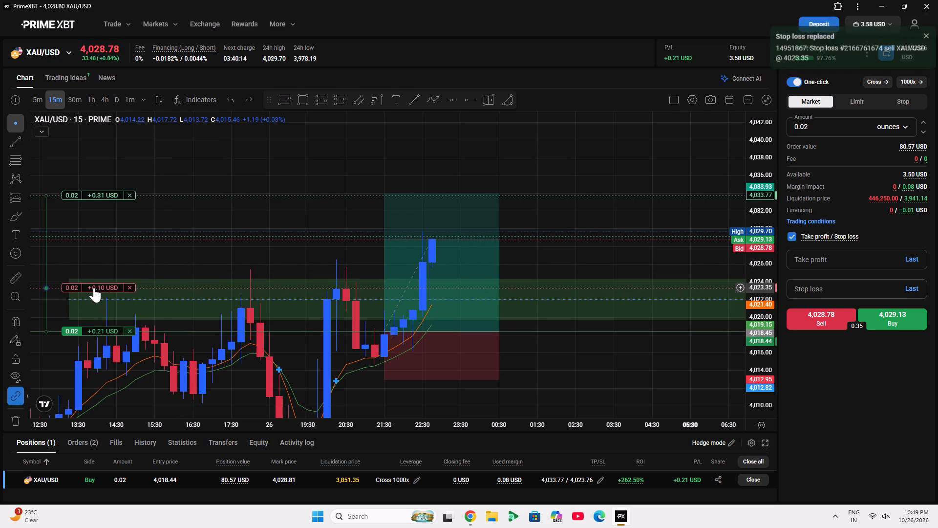
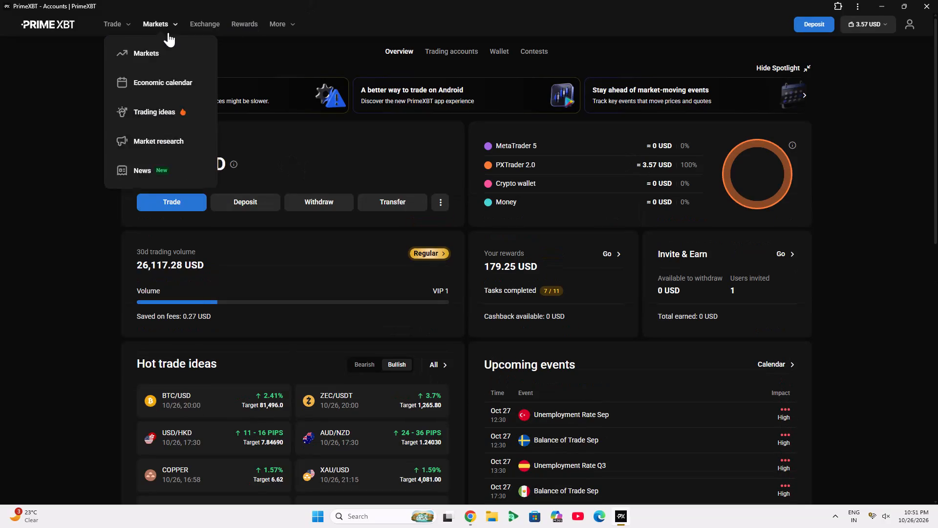
Go from the accounts overview to the PXTrader 2.0 trading terminal.
{"action": "left_click", "coordinate": [93, 179]}
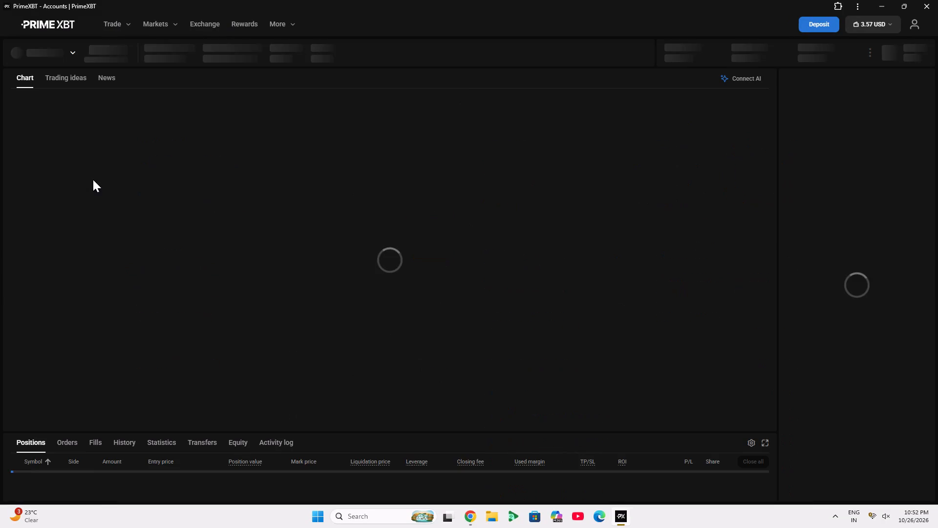
{"action": "scroll", "coordinate": [499, 0], "scroll_direction": "up", "scroll_amount": 4}
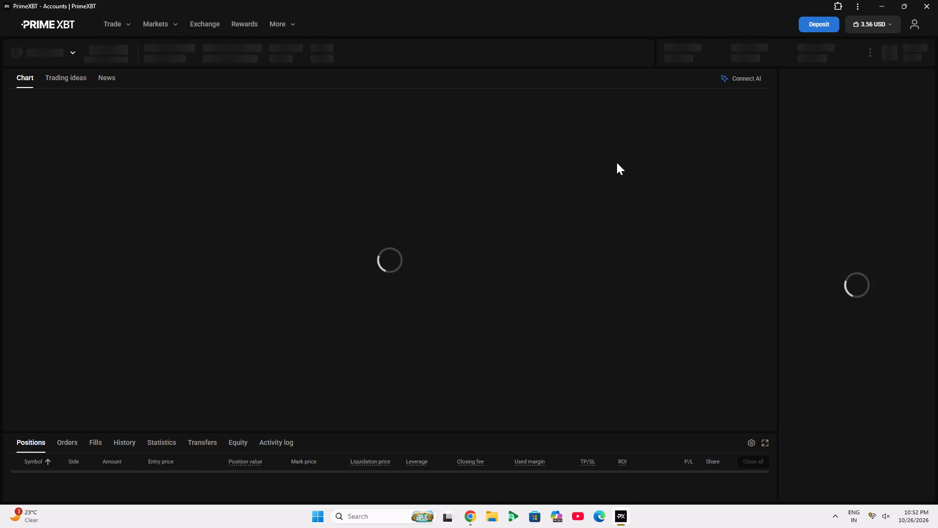
Disconnect the computer's VPN connection and return to the trading terminal.
{"action": "left_click", "coordinate": [869, 511]}
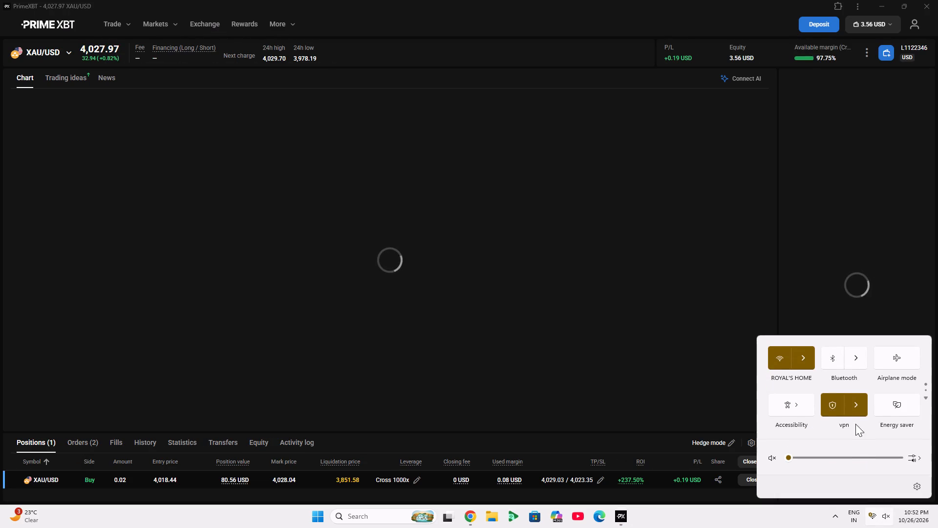
{"action": "left_click", "coordinate": [845, 405]}
{"action": "left_click", "coordinate": [906, 373]}
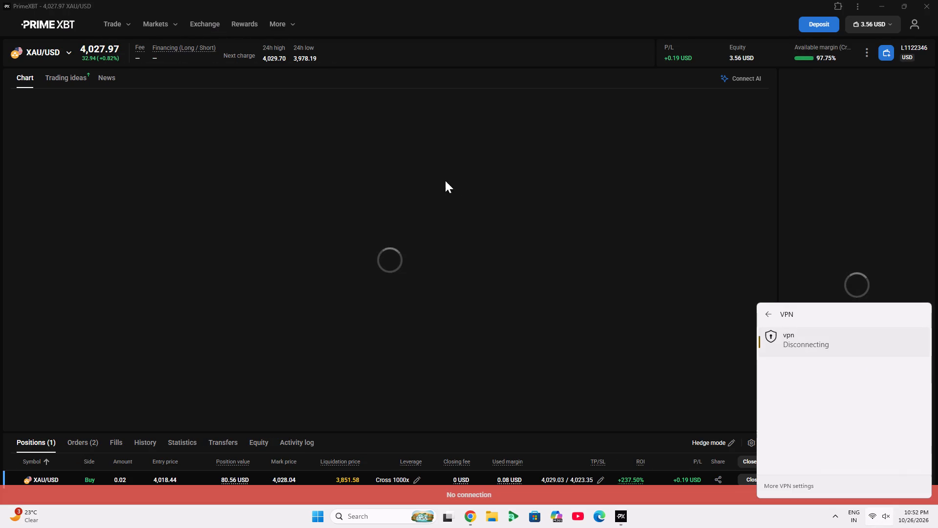
{"action": "left_click", "coordinate": [447, 123]}
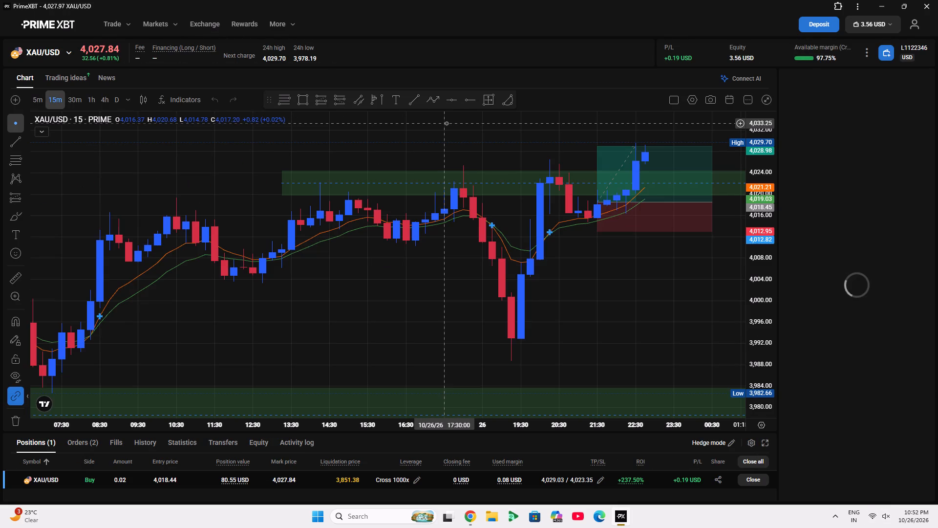
Move the take profit of the open XAU/USD buy position to 4,029.28 on the chart.
{"action": "scroll", "coordinate": [748, 425], "scroll_direction": "down", "scroll_amount": 4}
{"action": "left_click_drag", "start_coordinate": [639, 323], "coordinate": [302, 385]}
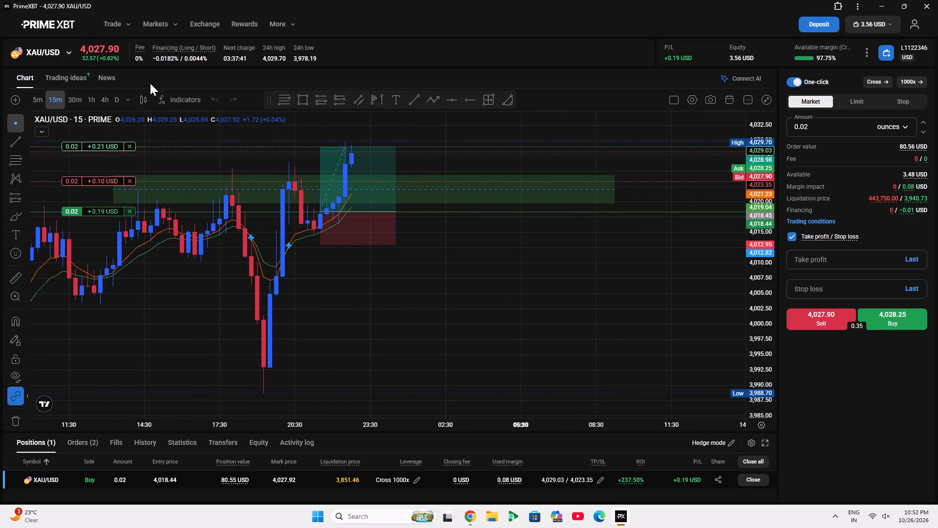
{"action": "left_click", "coordinate": [97, 146]}
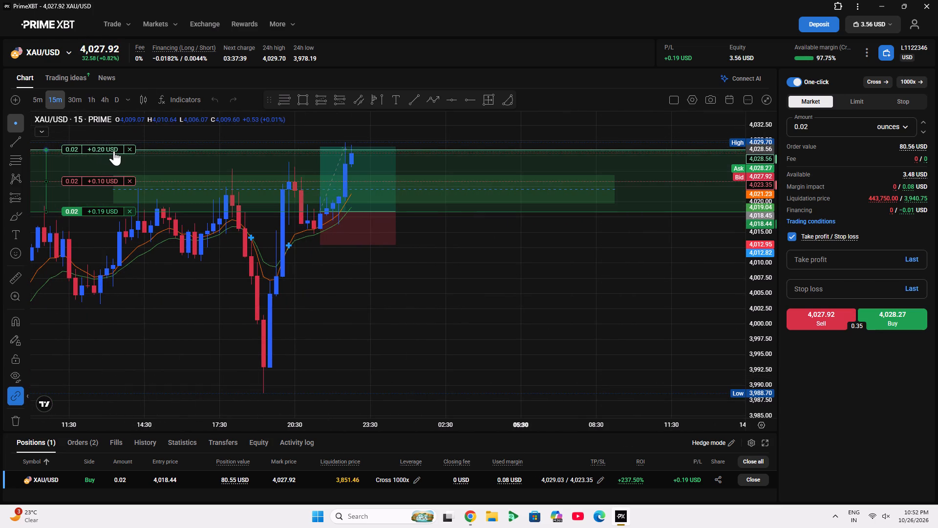
Raise the XAU/USD buy position's take profit on the chart to about 4,040.45, well above the recent high.
{"action": "left_click_drag", "start_coordinate": [595, 316], "coordinate": [612, 321]}
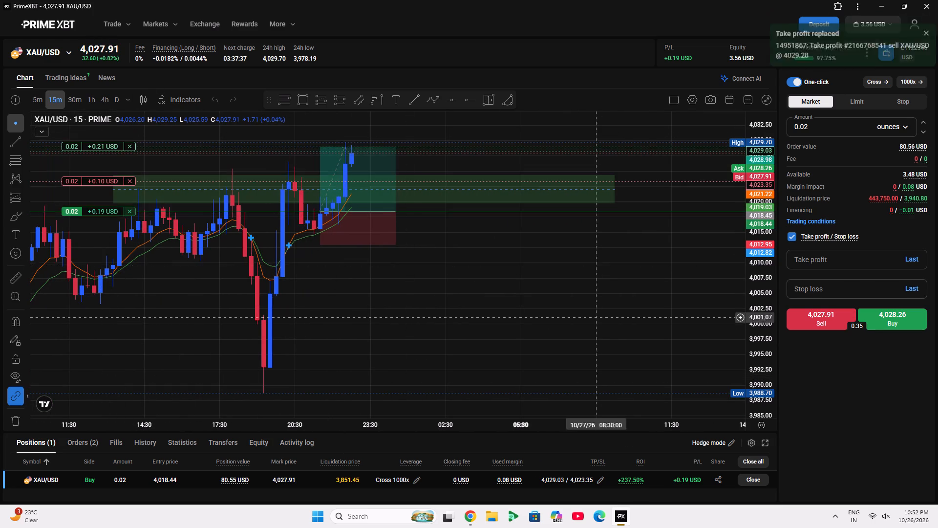
{"action": "left_click_drag", "start_coordinate": [612, 321], "coordinate": [811, 408]}
{"action": "scroll", "coordinate": [712, 370], "scroll_direction": "down", "scroll_amount": 5}
{"action": "scroll", "coordinate": [743, 318], "scroll_direction": "up", "scroll_amount": 4}
{"action": "left_click_drag", "start_coordinate": [692, 302], "coordinate": [671, 361]}
{"action": "scroll", "coordinate": [765, 315], "scroll_direction": "up", "scroll_amount": 4}
{"action": "left_click_drag", "start_coordinate": [677, 290], "coordinate": [643, 499]}
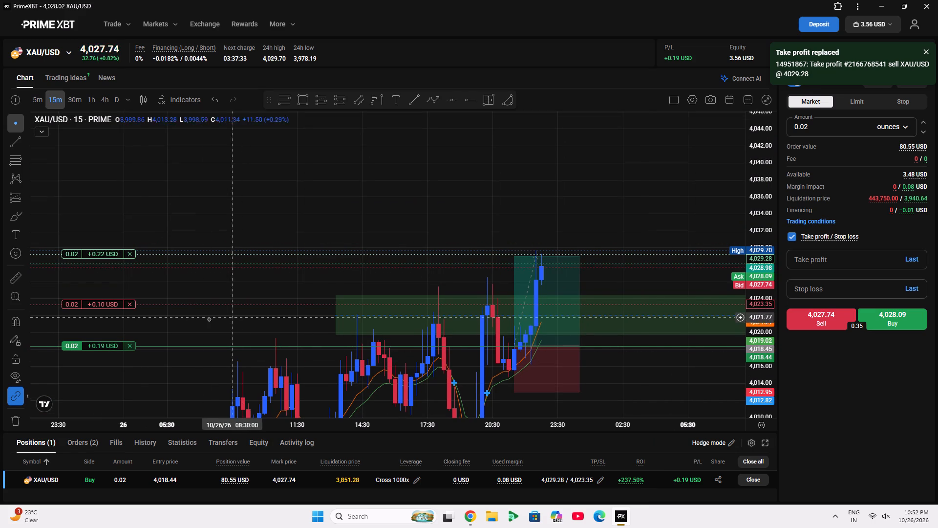
{"action": "left_click_drag", "start_coordinate": [93, 254], "coordinate": [85, 151]}
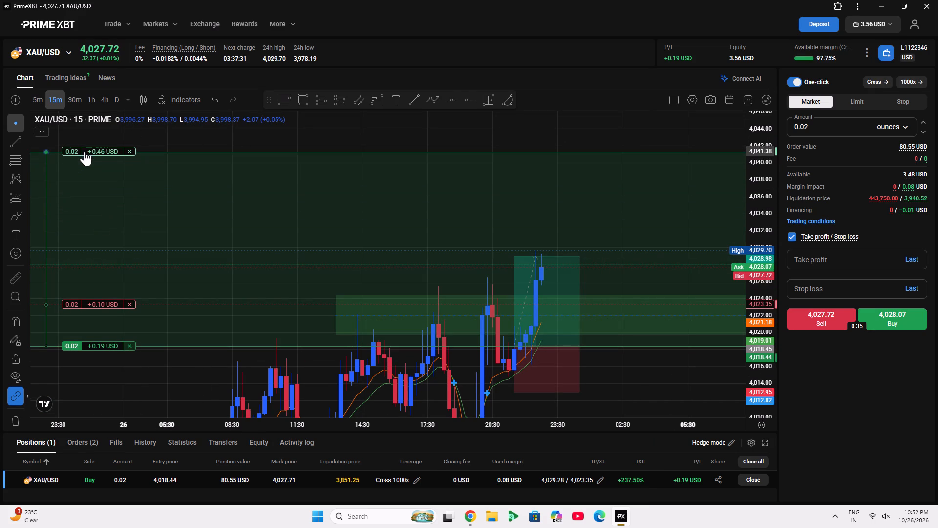
{"action": "left_click_drag", "start_coordinate": [85, 151], "coordinate": [124, 167]}
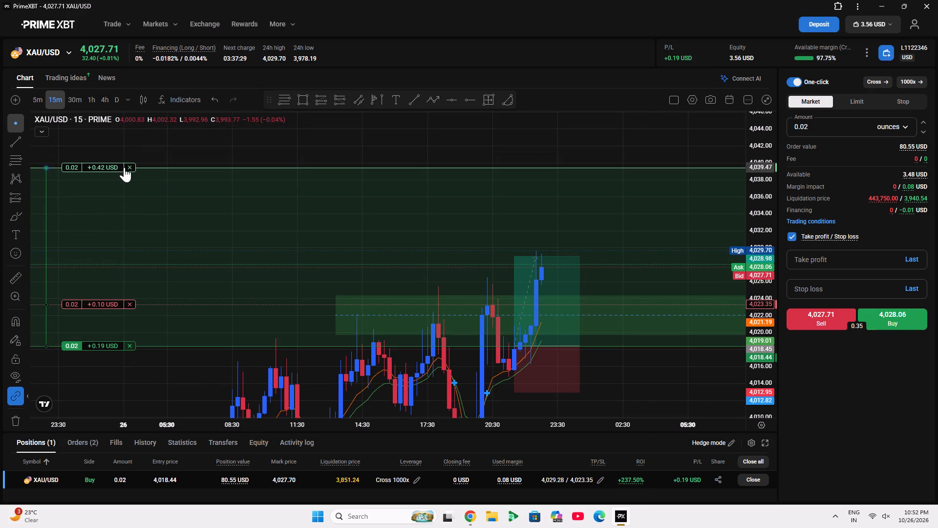
{"action": "left_click_drag", "start_coordinate": [124, 167], "coordinate": [105, 159]}
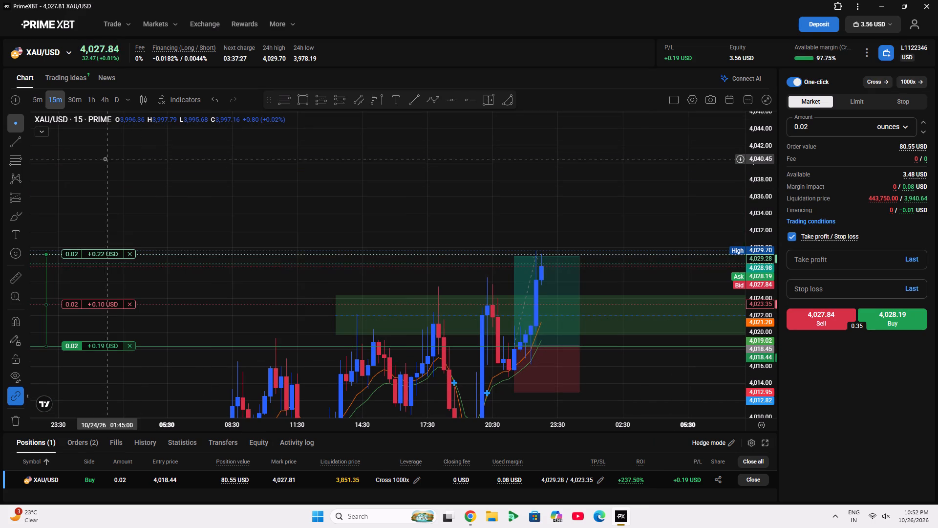
Raise the long position drawing's target level to 4,040.34 and extend its end time to about 05:30.
{"action": "left_click", "coordinate": [528, 284]}
{"action": "left_click_drag", "start_coordinate": [515, 255], "coordinate": [515, 160]}
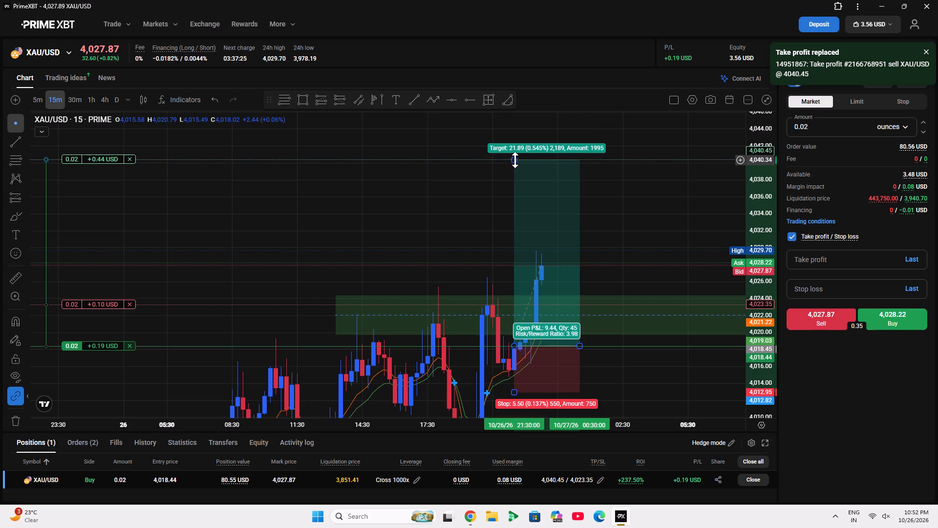
{"action": "left_click_drag", "start_coordinate": [580, 349], "coordinate": [691, 372]}
{"action": "left_click_drag", "start_coordinate": [379, 220], "coordinate": [268, 242]}
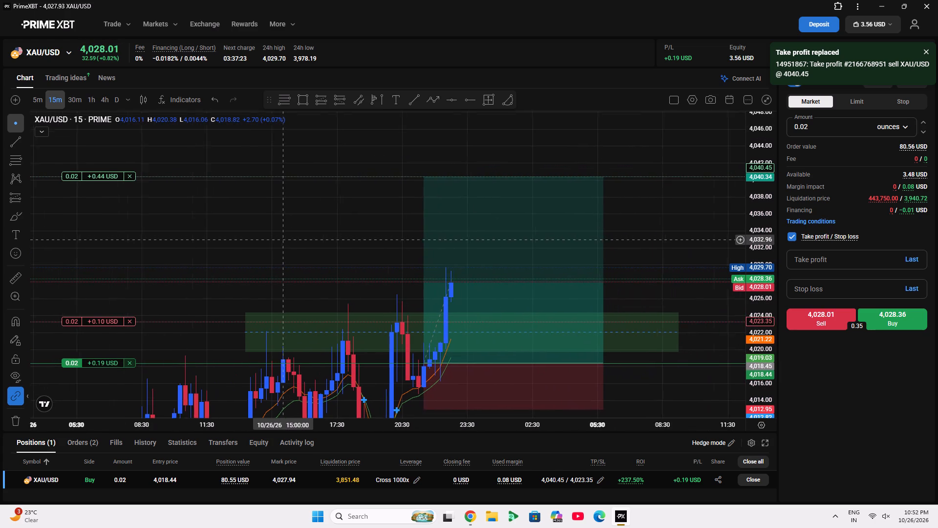
{"action": "left_click_drag", "start_coordinate": [268, 242], "coordinate": [267, 242]}
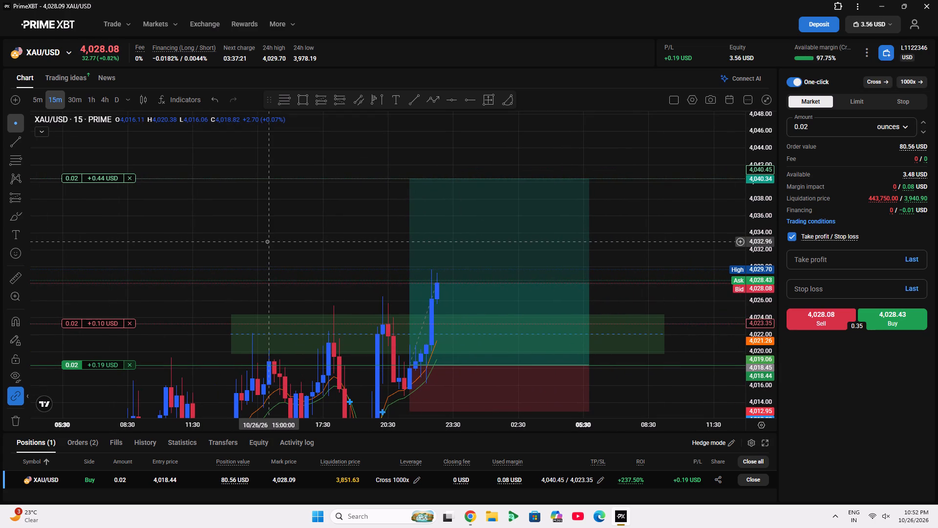
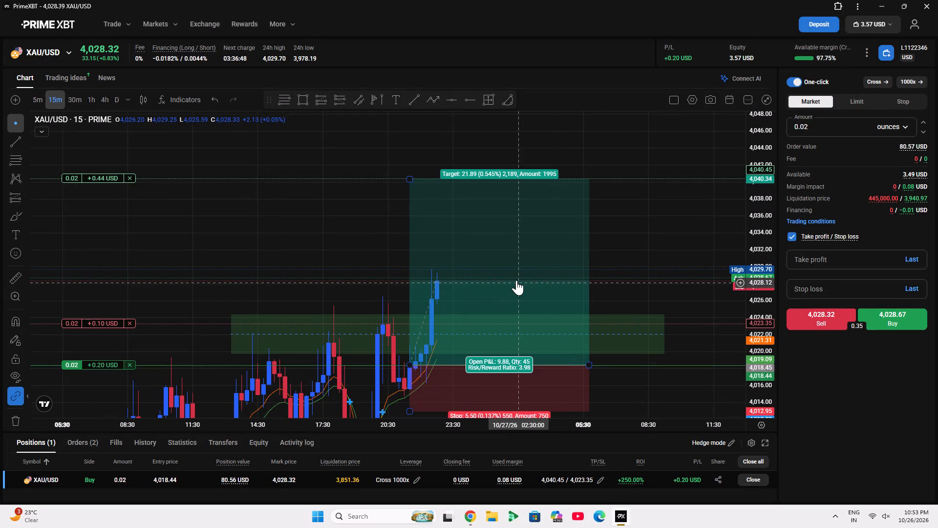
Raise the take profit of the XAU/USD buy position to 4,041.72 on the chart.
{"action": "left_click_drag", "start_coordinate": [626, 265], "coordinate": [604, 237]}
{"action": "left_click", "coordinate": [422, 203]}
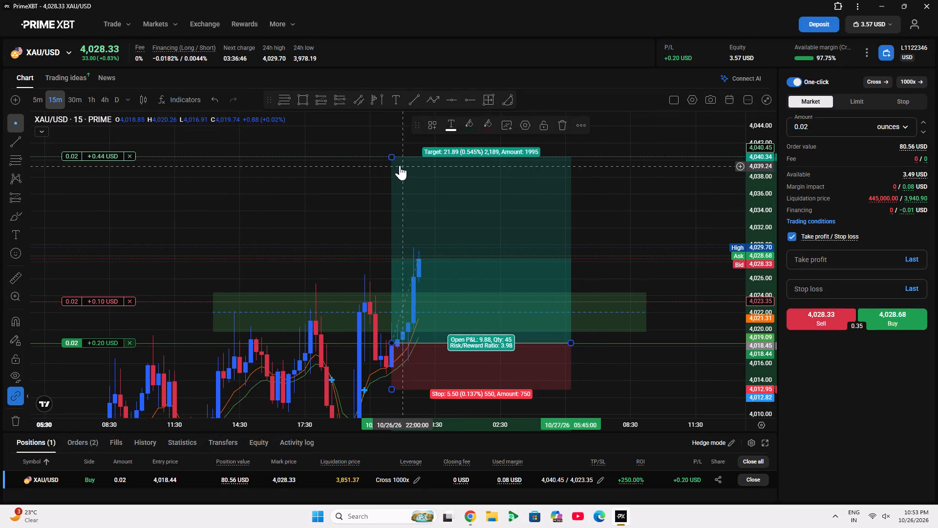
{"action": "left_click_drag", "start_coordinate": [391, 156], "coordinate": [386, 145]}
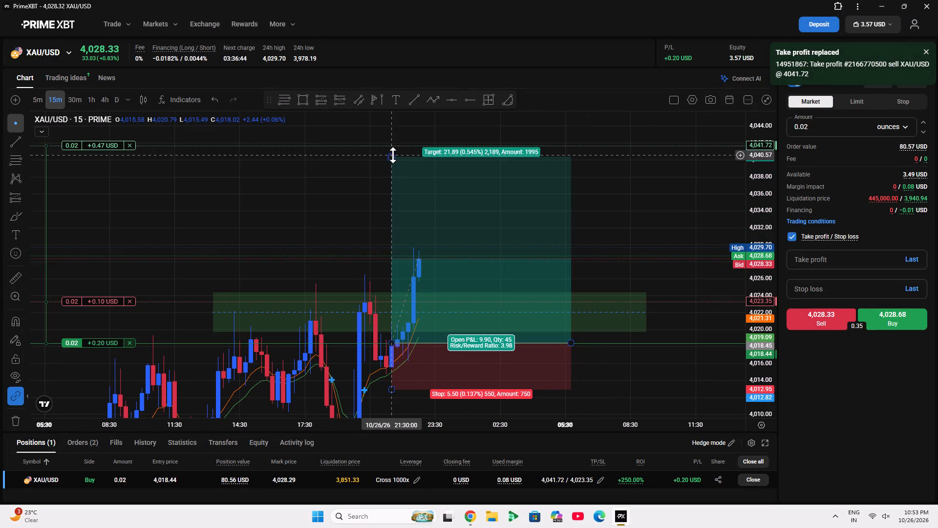
Lower the long position drawing's target level to 4,038.90.
{"action": "left_click_drag", "start_coordinate": [393, 155], "coordinate": [418, 169]}
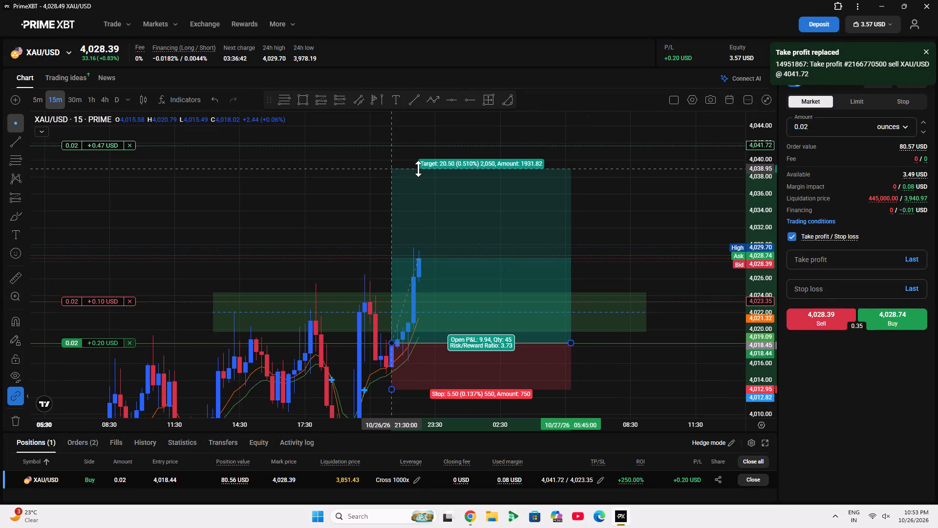
{"action": "left_click_drag", "start_coordinate": [418, 169], "coordinate": [420, 169]}
Lower the buy position's take profit to 4,038.67, just under the drawing's target level.
{"action": "left_click_drag", "start_coordinate": [113, 145], "coordinate": [136, 169]}
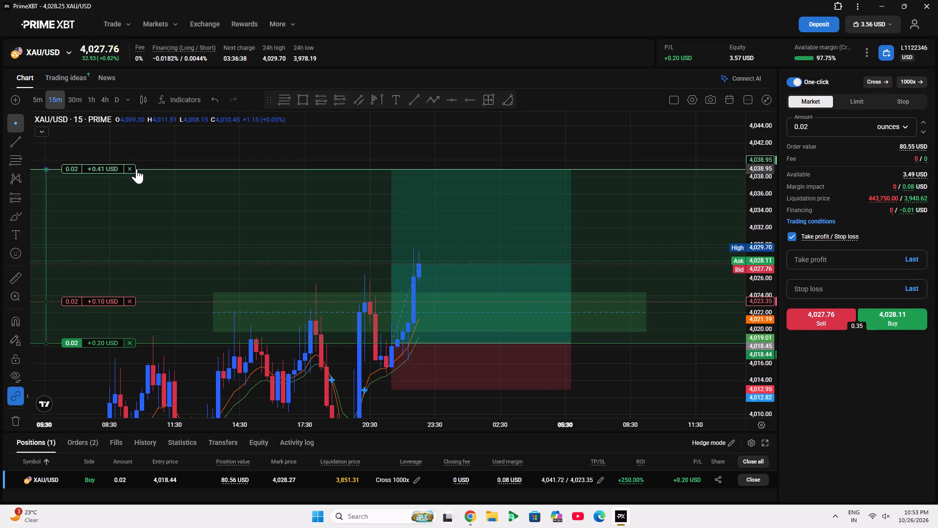
{"action": "left_click_drag", "start_coordinate": [136, 169], "coordinate": [141, 169]}
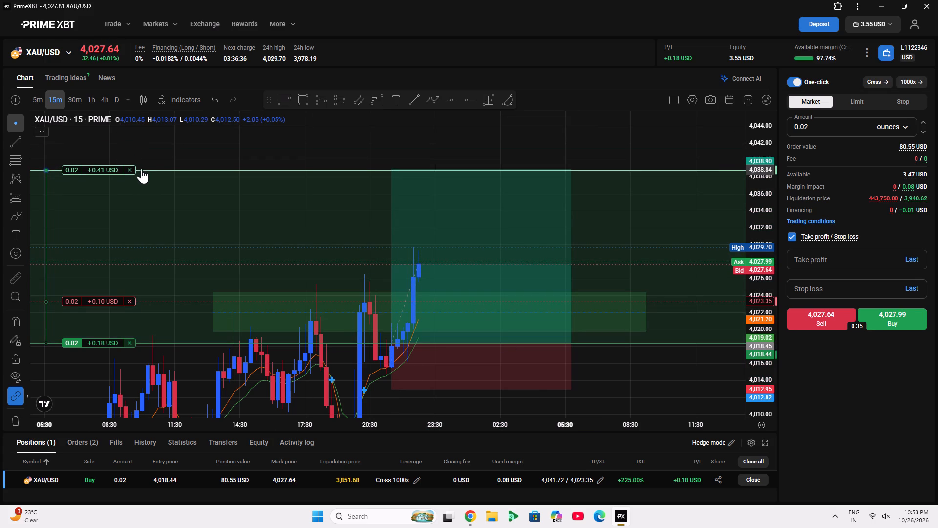
{"action": "left_click_drag", "start_coordinate": [141, 169], "coordinate": [149, 171]}
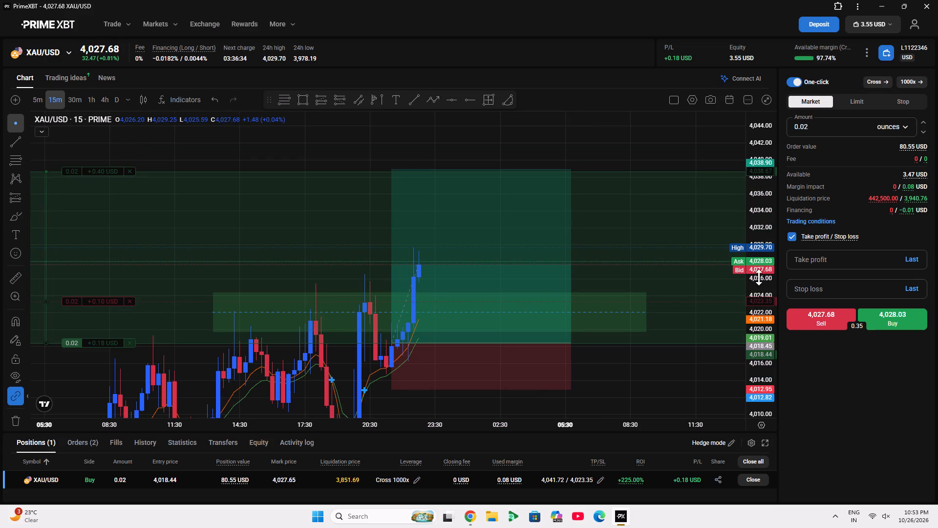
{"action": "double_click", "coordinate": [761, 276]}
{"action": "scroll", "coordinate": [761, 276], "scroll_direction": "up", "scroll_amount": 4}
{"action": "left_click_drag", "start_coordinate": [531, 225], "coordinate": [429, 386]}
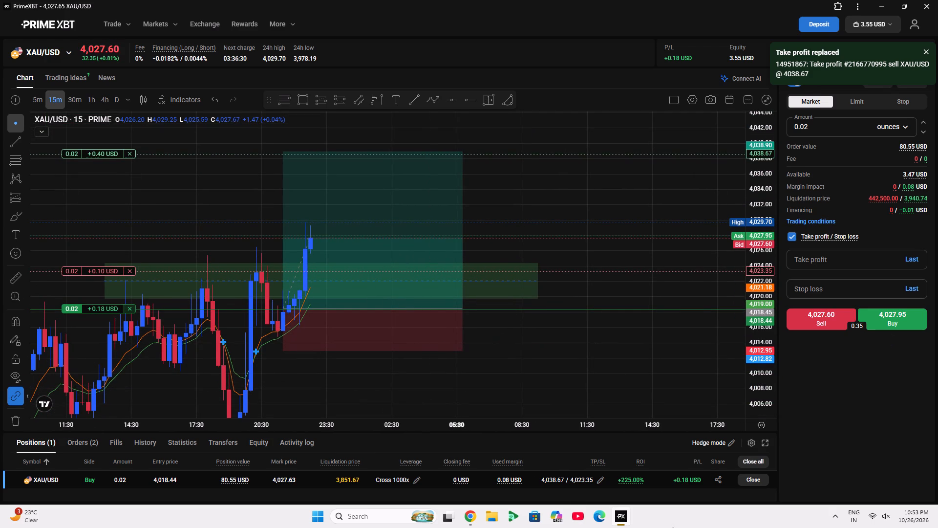
Switch to Microsoft Edge on Desktop 1, reload the Folk referrals dashboard and review the payouts and invited friends' status.
{"action": "left_click", "coordinate": [455, 516]}
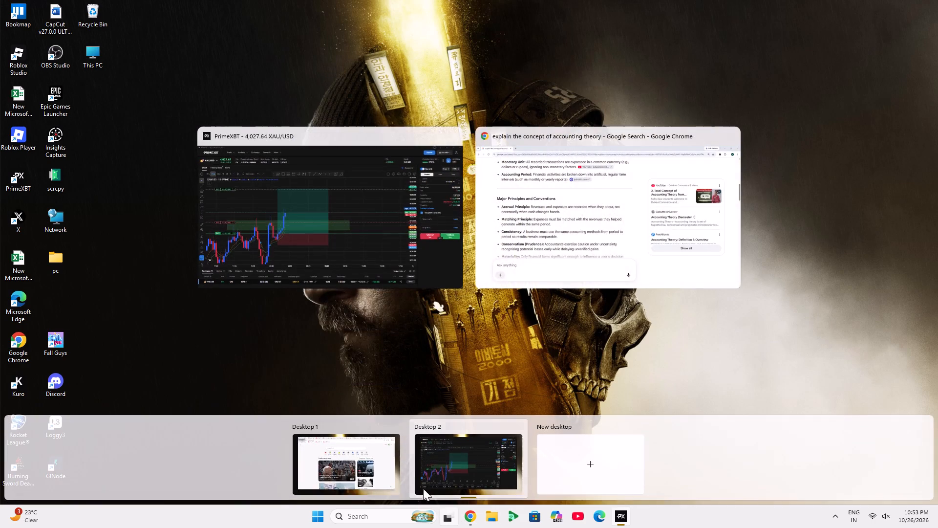
{"action": "left_click", "coordinate": [372, 459]}
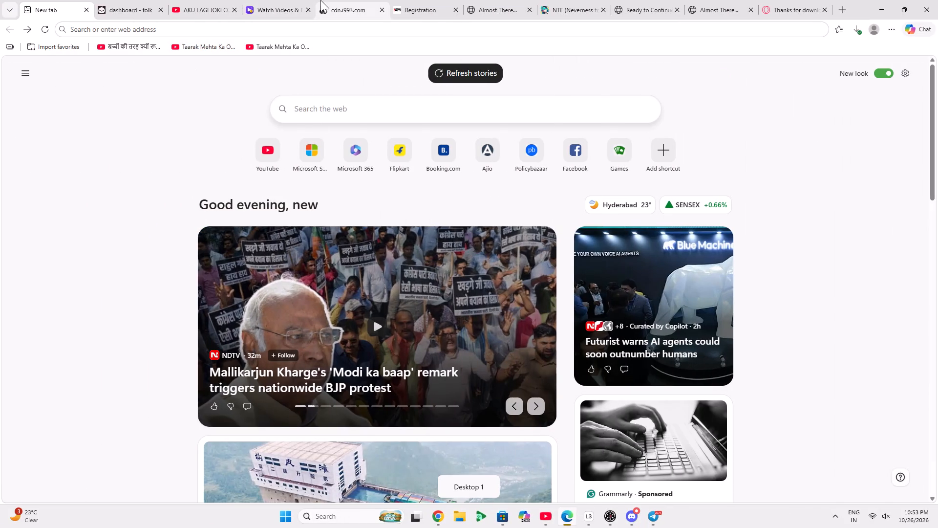
{"action": "left_click", "coordinate": [129, 0]}
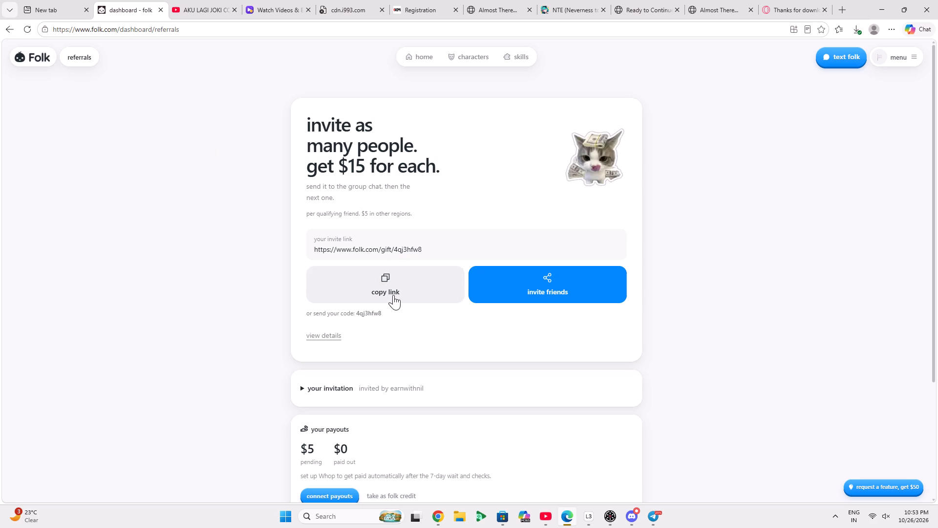
{"action": "left_click", "coordinate": [27, 32]}
{"action": "scroll", "coordinate": [671, 157], "scroll_direction": "down", "scroll_amount": 1}
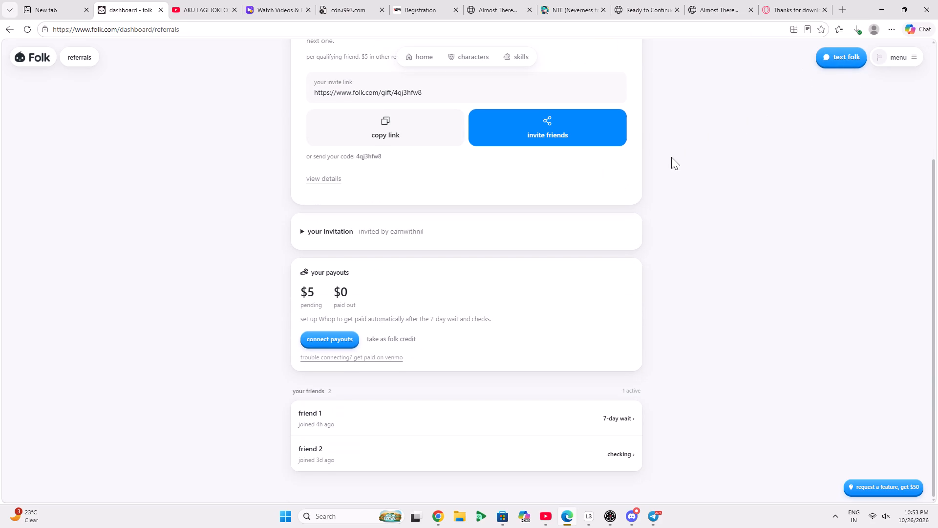
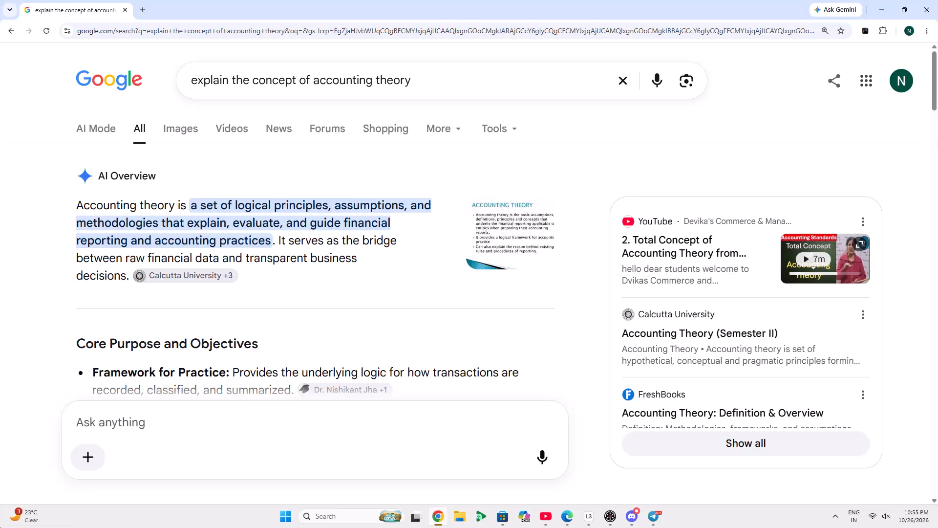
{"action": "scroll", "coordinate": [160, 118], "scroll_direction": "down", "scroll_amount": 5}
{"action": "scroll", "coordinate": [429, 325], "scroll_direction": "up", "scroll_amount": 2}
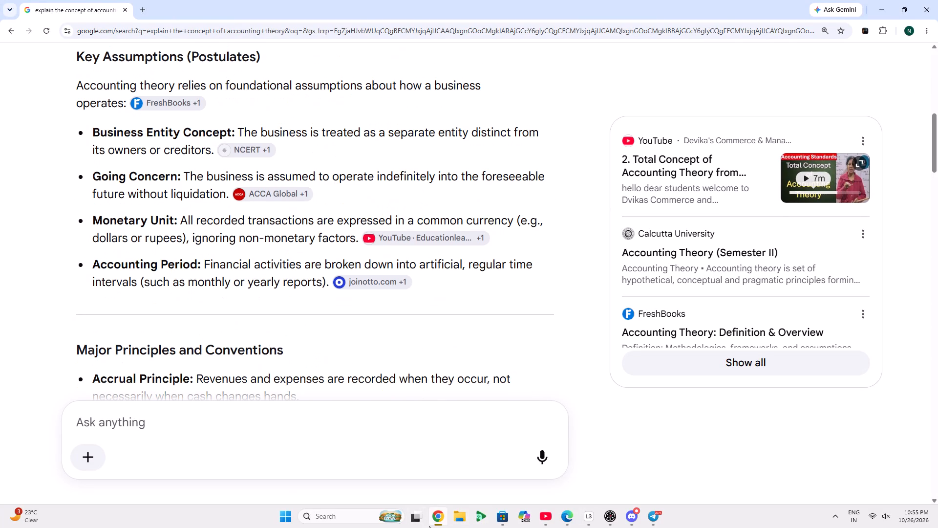
Switch back to the desktop with PrimeXBT and examine the XAU/USD chart on the 1-hour and 30-minute timeframes.
{"action": "left_click", "coordinate": [594, 523]}
{"action": "left_click", "coordinate": [594, 523]}
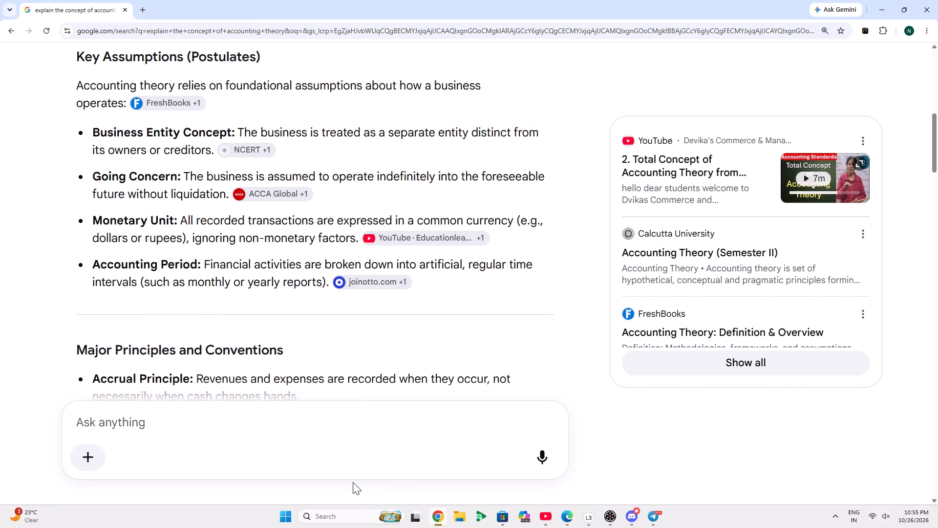
{"action": "left_click", "coordinate": [411, 519]}
{"action": "left_click", "coordinate": [440, 469]}
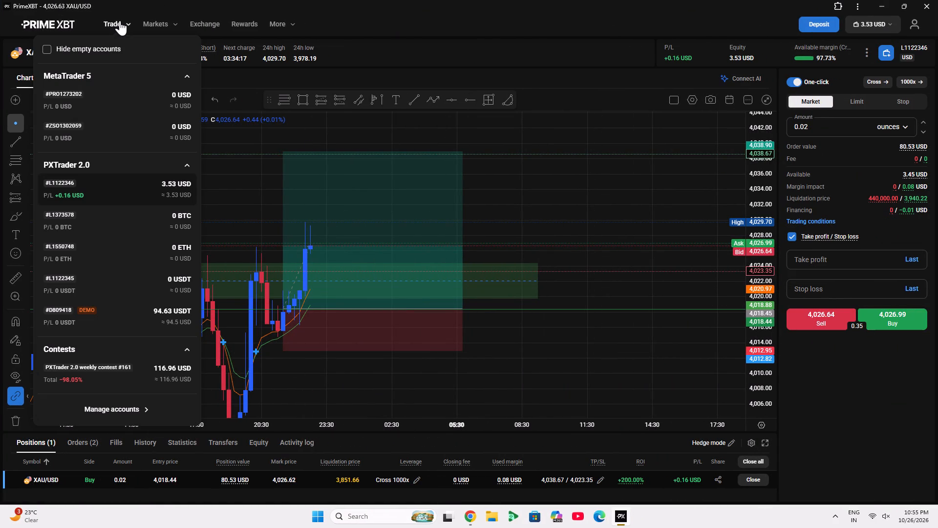
{"action": "scroll", "coordinate": [249, 0], "scroll_direction": "down", "scroll_amount": 9}
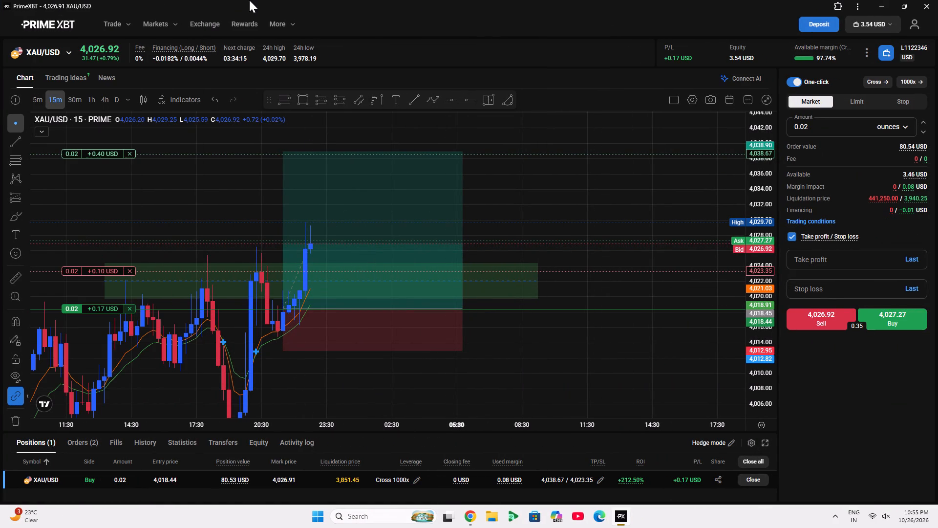
{"action": "left_click", "coordinate": [87, 107]}
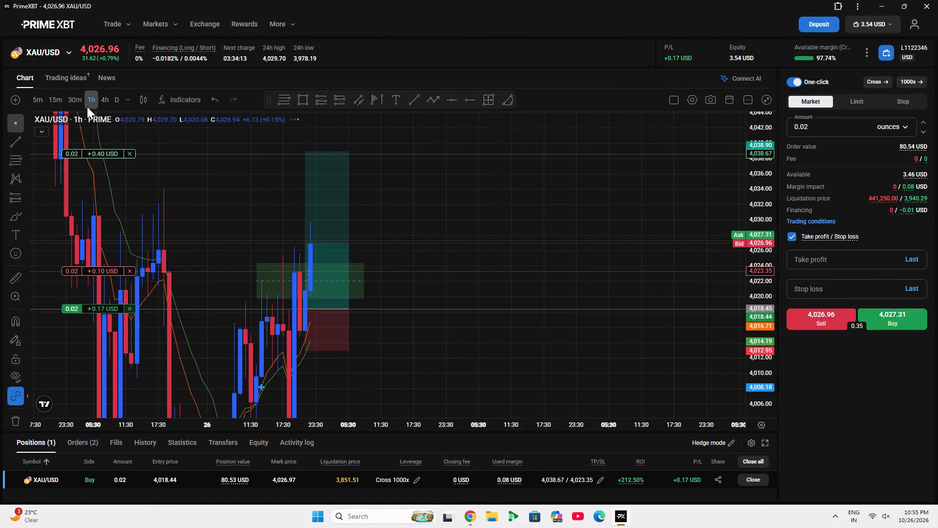
{"action": "left_click", "coordinate": [74, 103]}
{"action": "left_click_drag", "start_coordinate": [431, 220], "coordinate": [461, 223]}
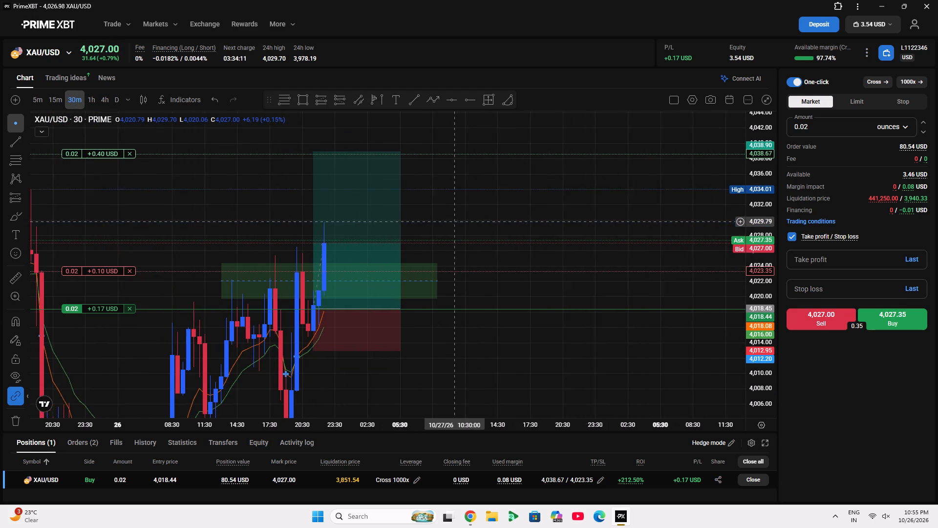
{"action": "left_click_drag", "start_coordinate": [461, 223], "coordinate": [508, 223]}
{"action": "left_click", "coordinate": [742, 284]}
{"action": "double_click", "coordinate": [754, 284]}
{"action": "scroll", "coordinate": [650, 299], "scroll_direction": "down", "scroll_amount": 3}
{"action": "left_click", "coordinate": [622, 232]}
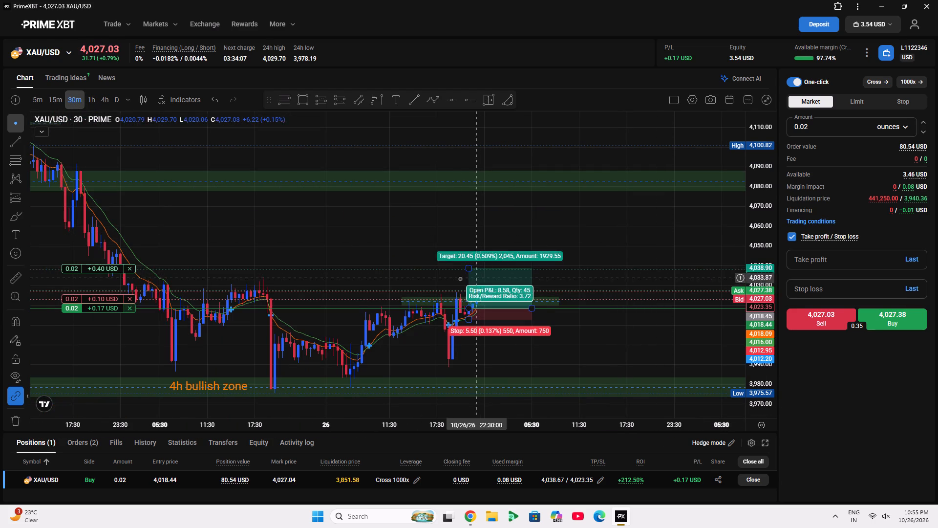
{"action": "left_click", "coordinate": [494, 275]}
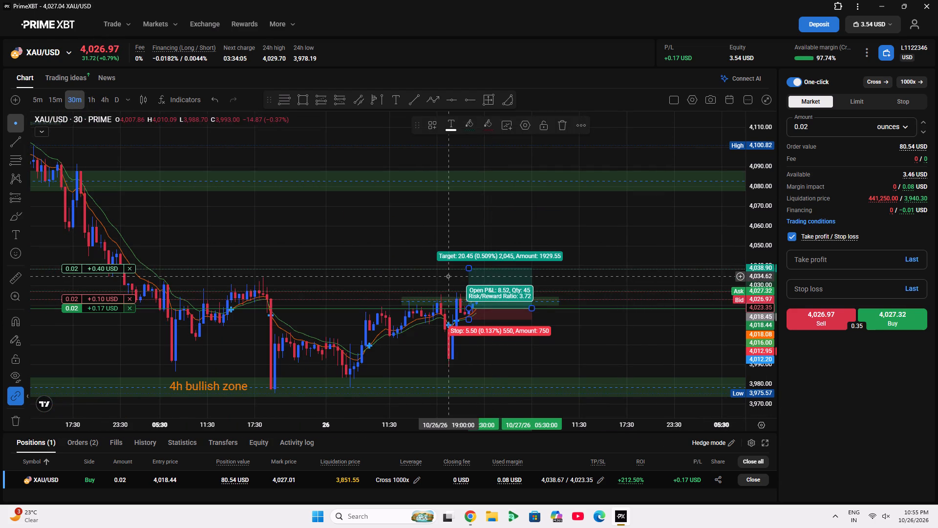
Examine the XAU/USD price trend and marked zones on the daily and 4-hour timeframes.
{"action": "left_click", "coordinate": [117, 102]}
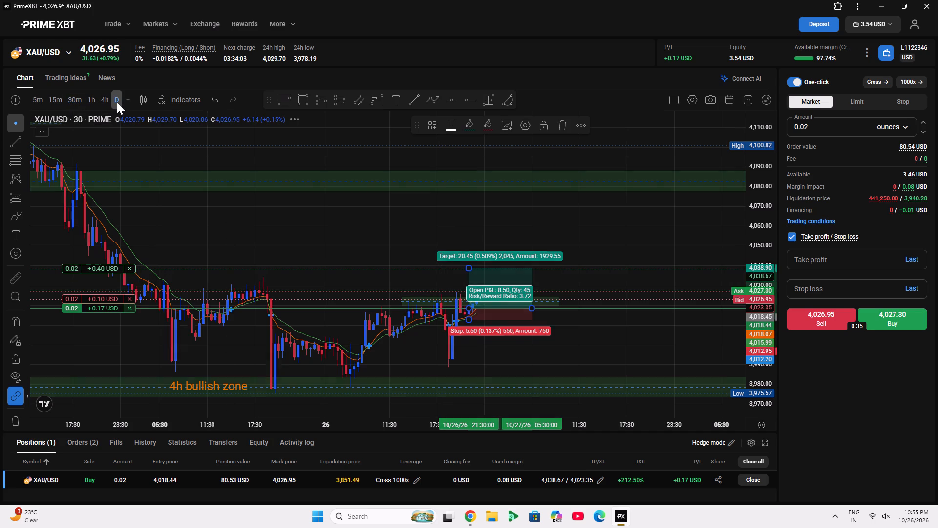
{"action": "left_click", "coordinate": [550, 294]}
{"action": "scroll", "coordinate": [539, 298], "scroll_direction": "up", "scroll_amount": 4}
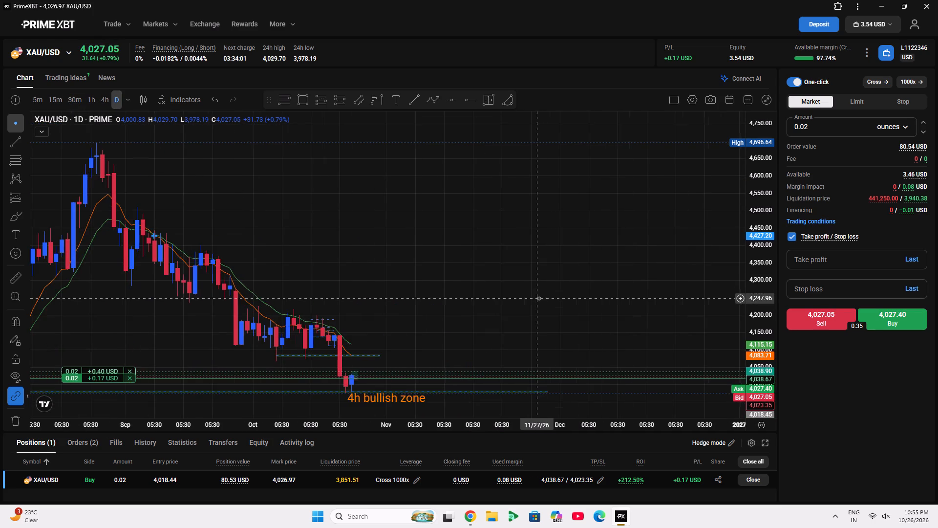
{"action": "scroll", "coordinate": [526, 301], "scroll_direction": "up", "scroll_amount": 5}
{"action": "left_click_drag", "start_coordinate": [348, 251], "coordinate": [586, 278]}
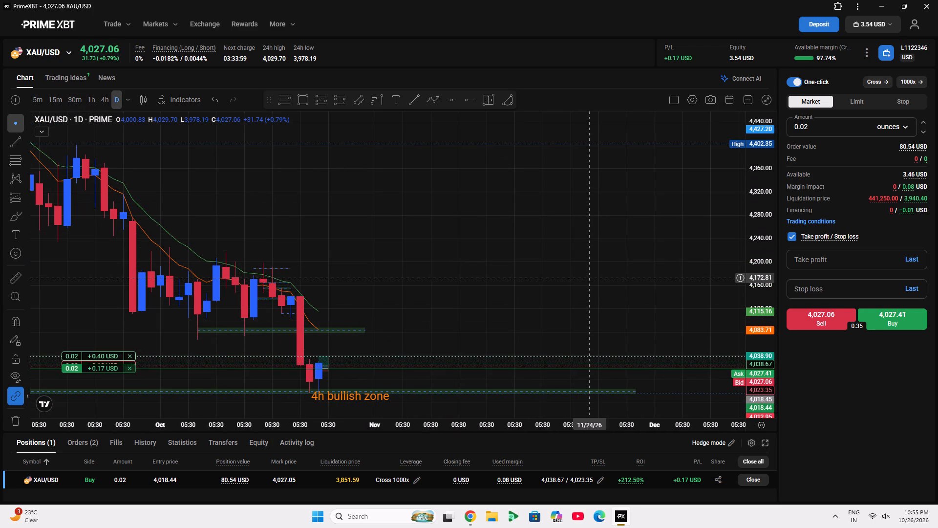
{"action": "scroll", "coordinate": [544, 281], "scroll_direction": "down", "scroll_amount": 9}
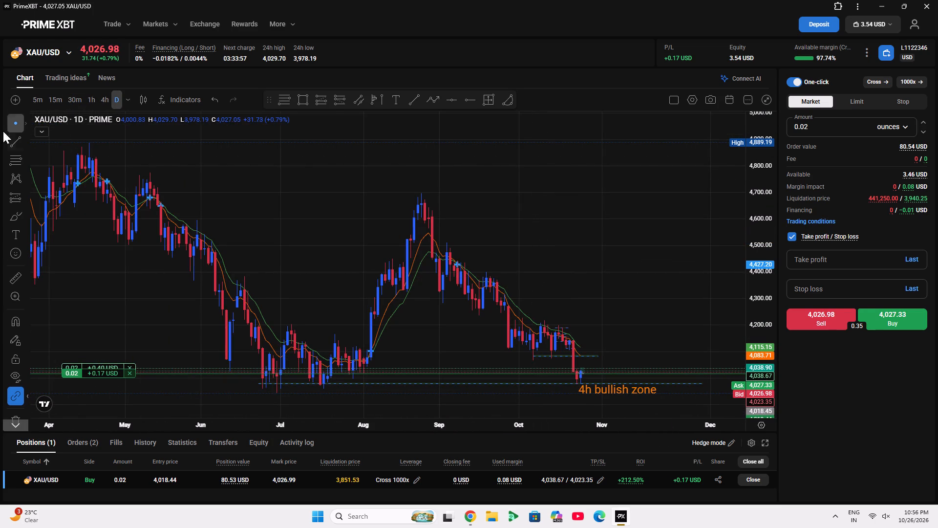
{"action": "left_click", "coordinate": [103, 95]}
{"action": "scroll", "coordinate": [383, 245], "scroll_direction": "up", "scroll_amount": 6}
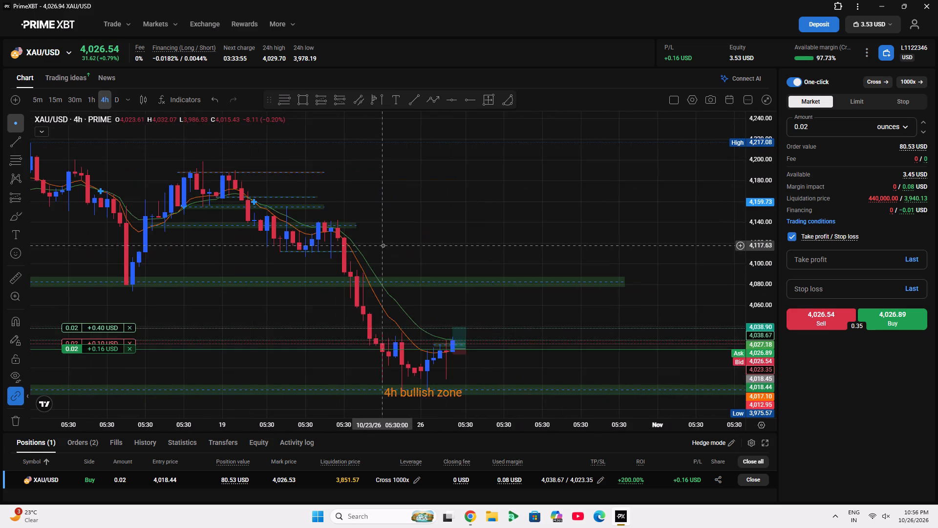
{"action": "scroll", "coordinate": [383, 245], "scroll_direction": "up", "scroll_amount": 5}
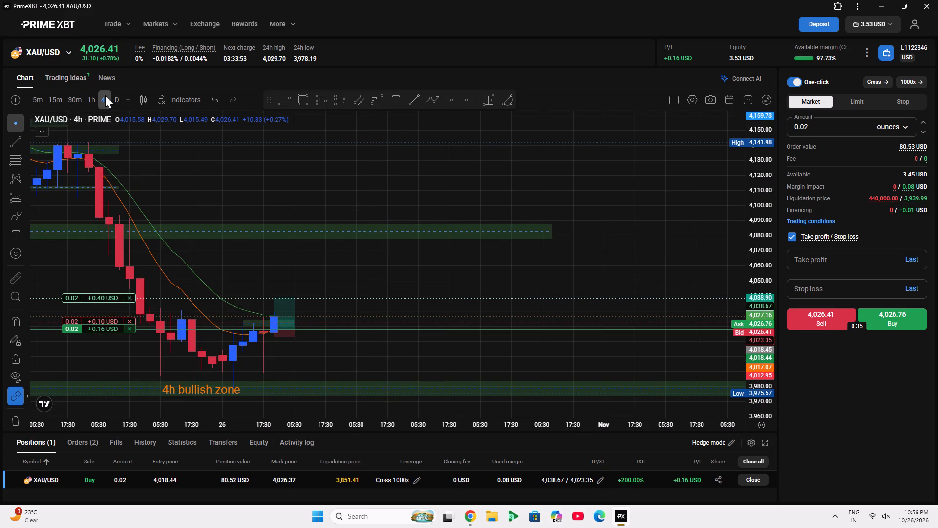
Examine recent XAU/USD price action around the long position drawing on the 1-hour, 30-minute and 15-minute timeframes.
{"action": "left_click", "coordinate": [87, 100]}
{"action": "scroll", "coordinate": [249, 236], "scroll_direction": "down", "scroll_amount": 5}
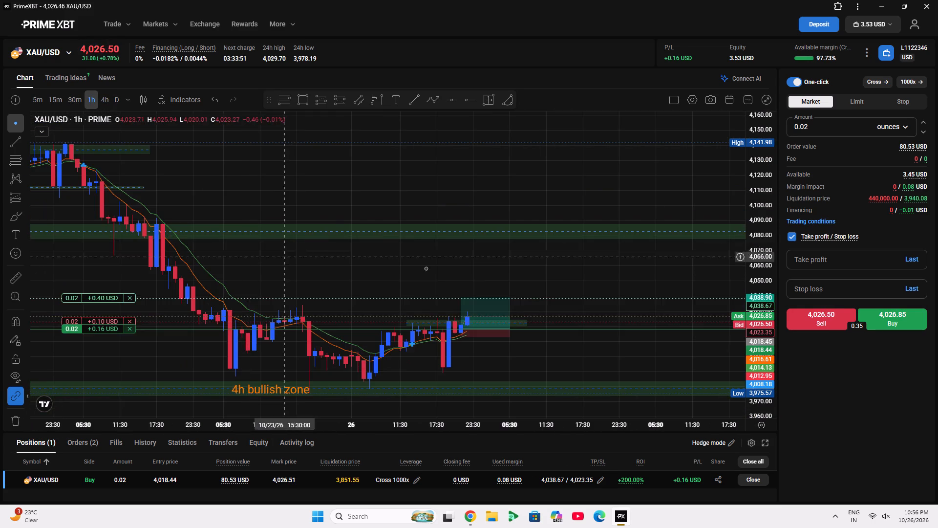
{"action": "scroll", "coordinate": [643, 340], "scroll_direction": "up", "scroll_amount": 6}
{"action": "scroll", "coordinate": [746, 329], "scroll_direction": "up", "scroll_amount": 3}
{"action": "left_click_drag", "start_coordinate": [579, 297], "coordinate": [643, 464]}
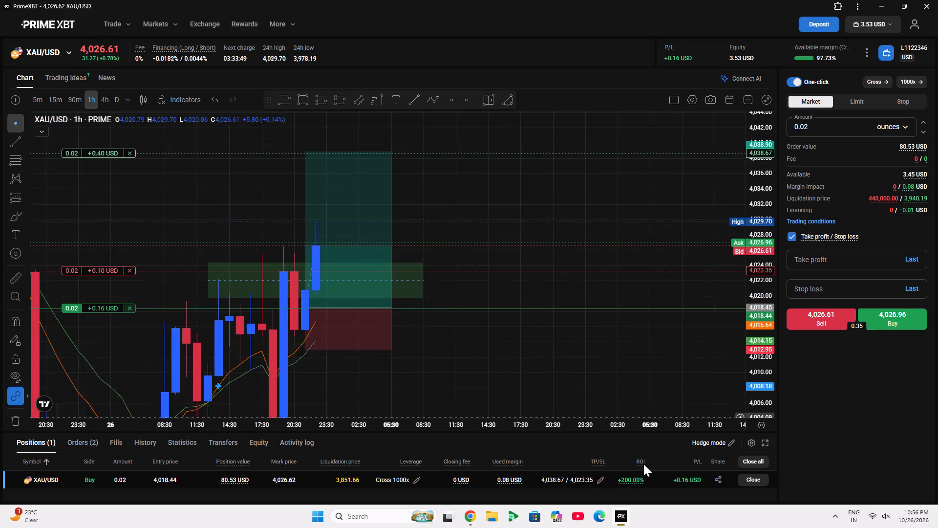
{"action": "left_click_drag", "start_coordinate": [643, 464], "coordinate": [651, 490]}
{"action": "left_click", "coordinate": [511, 264]}
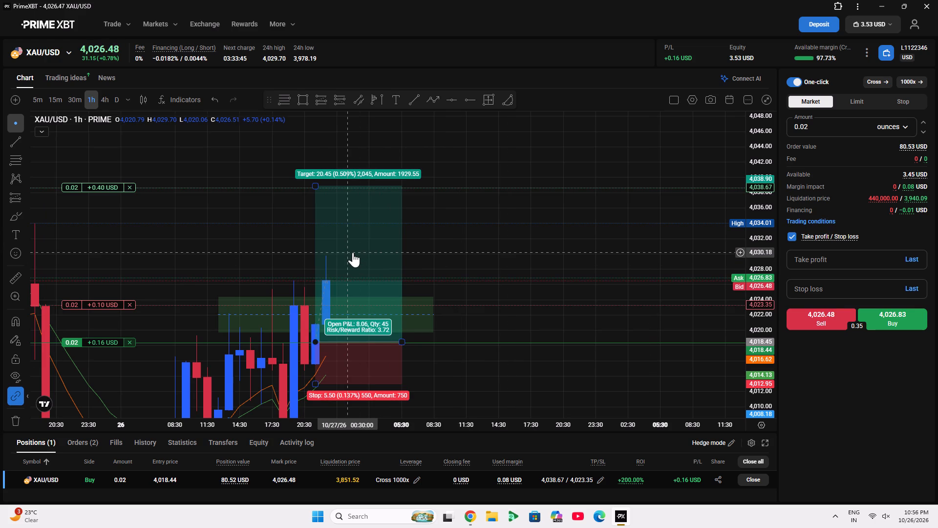
{"action": "left_click", "coordinate": [513, 253]}
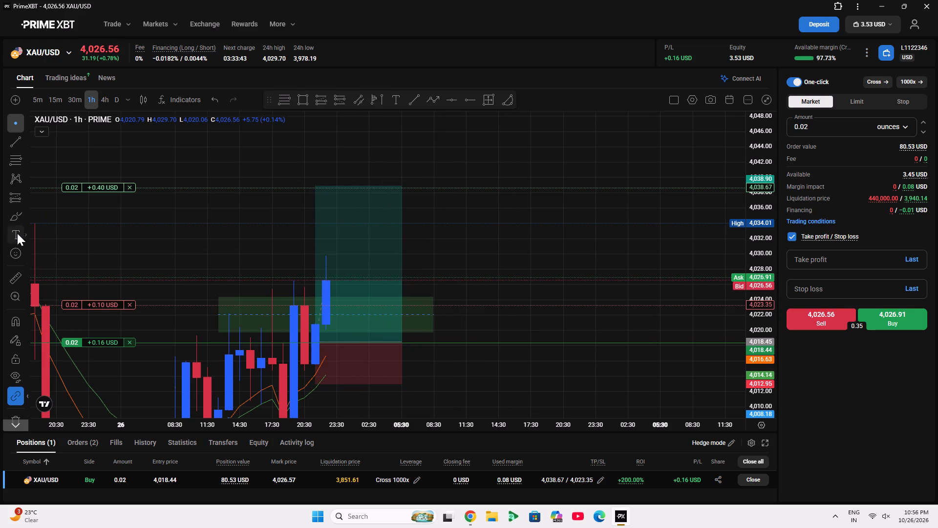
{"action": "left_click", "coordinate": [79, 99]}
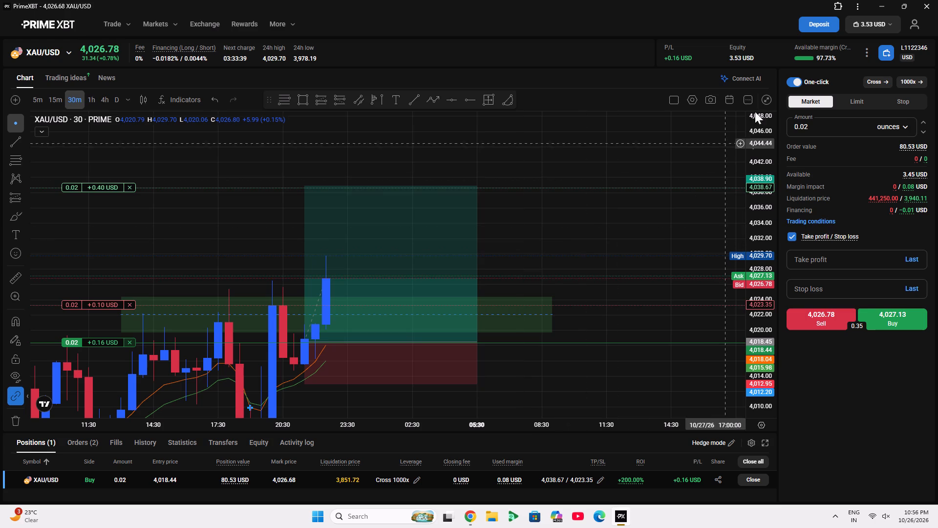
{"action": "left_click", "coordinate": [54, 91]}
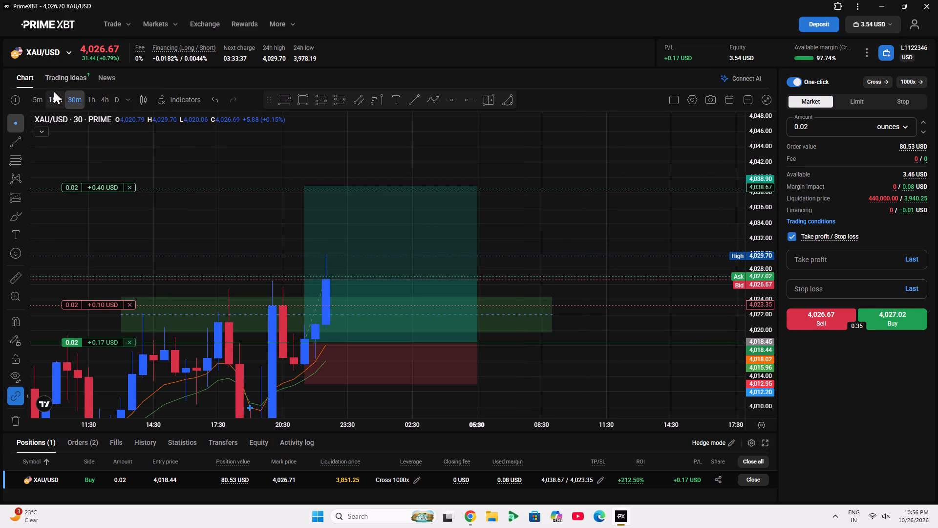
Read the Trading ideas analysis for gold and return to the chart.
{"action": "left_click", "coordinate": [71, 79]}
{"action": "scroll", "coordinate": [338, 0], "scroll_direction": "down", "scroll_amount": 15}
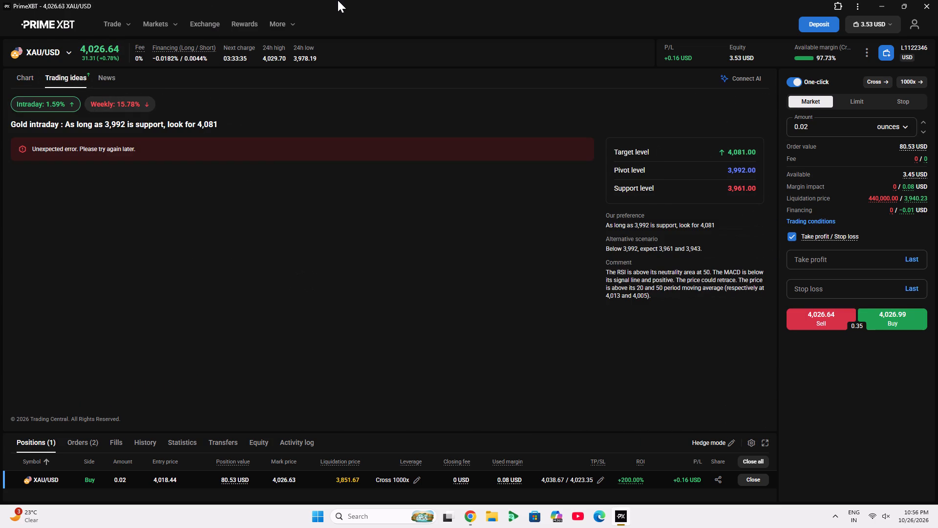
{"action": "scroll", "coordinate": [338, 0], "scroll_direction": "down", "scroll_amount": 9}
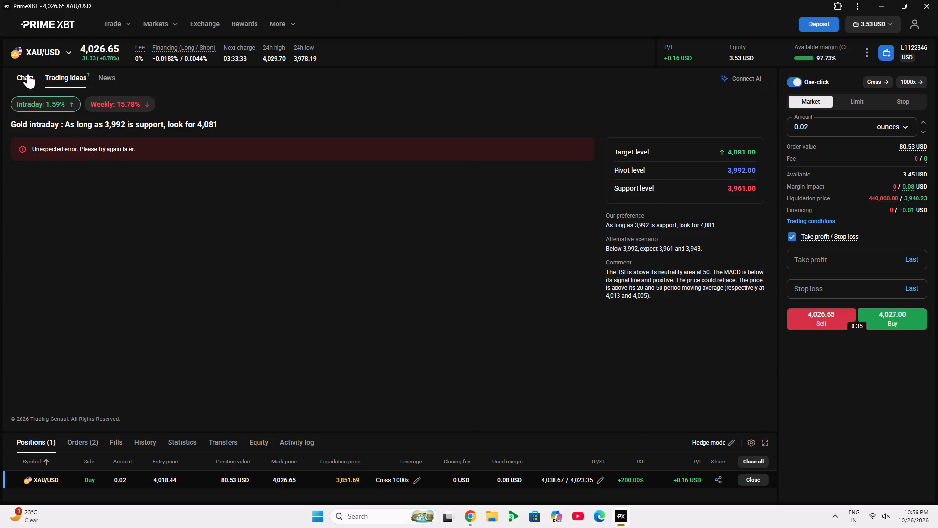
{"action": "left_click", "coordinate": [28, 74]}
Examine the 15-minute XAU/USD chart around the open buy position and its take profit and stop loss levels.
{"action": "left_click_drag", "start_coordinate": [710, 161], "coordinate": [670, 160]}
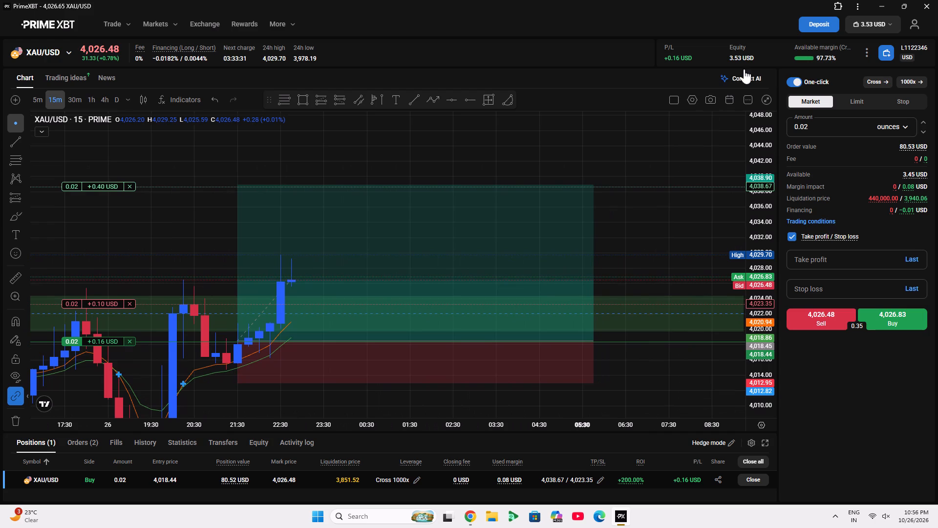
{"action": "scroll", "coordinate": [772, 297], "scroll_direction": "up", "scroll_amount": 3}
{"action": "scroll", "coordinate": [626, 281], "scroll_direction": "down", "scroll_amount": 4}
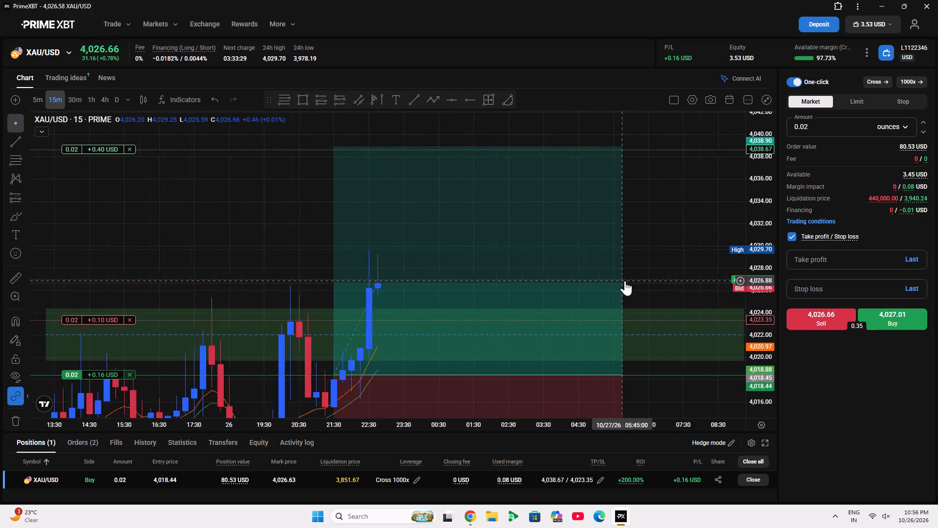
{"action": "scroll", "coordinate": [625, 281], "scroll_direction": "down", "scroll_amount": 2}
{"action": "double_click", "coordinate": [752, 246]}
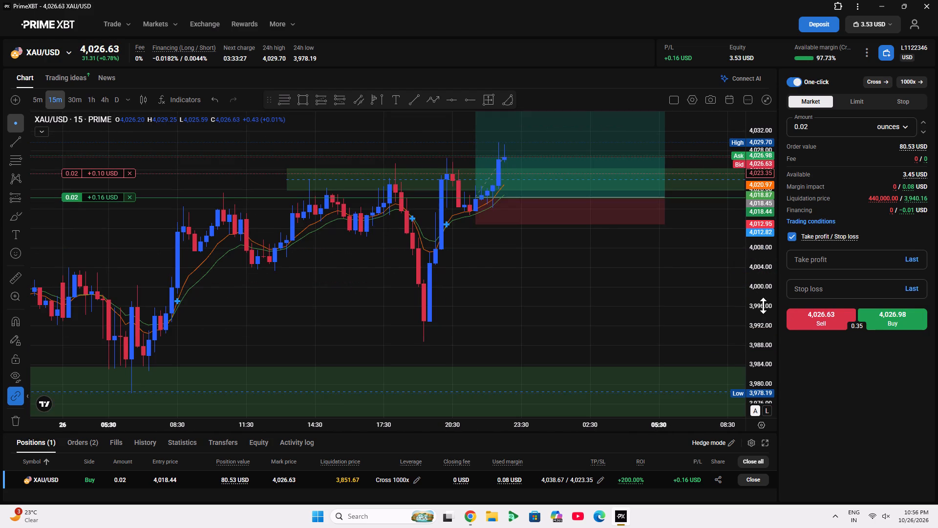
{"action": "scroll", "coordinate": [763, 306], "scroll_direction": "up", "scroll_amount": 5}
{"action": "left_click_drag", "start_coordinate": [676, 293], "coordinate": [514, 455]}
{"action": "left_click_drag", "start_coordinate": [631, 178], "coordinate": [581, 242]}
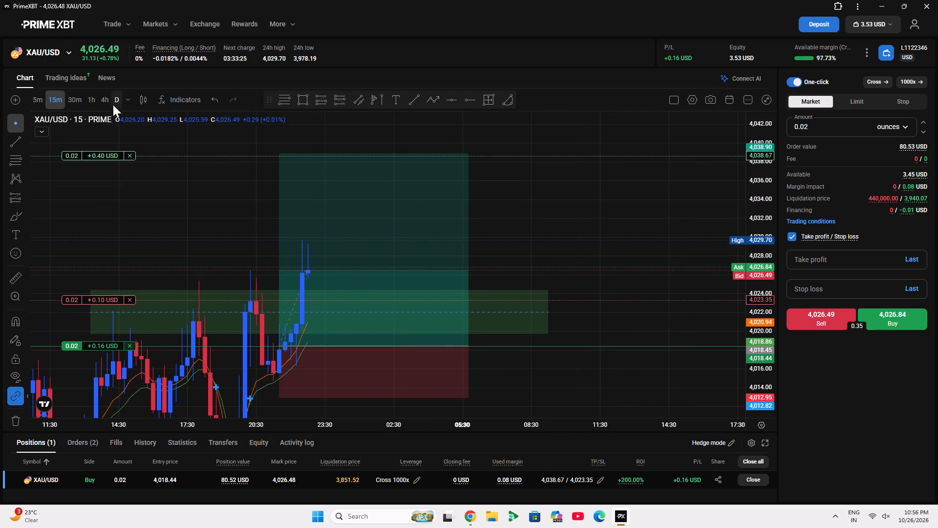
On the 30-minute chart, shorten the long position drawing so that it ends at 04:30 on 10/27/26.
{"action": "left_click", "coordinate": [70, 100]}
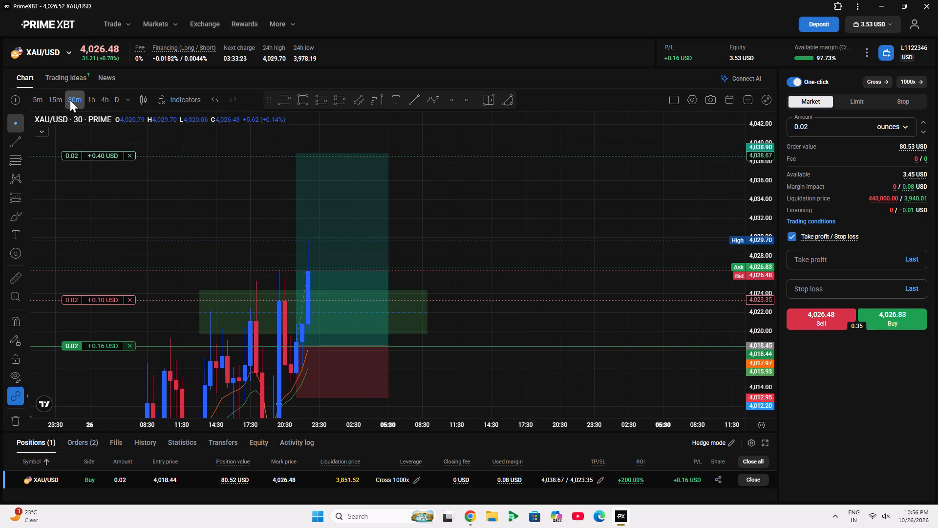
{"action": "double_click", "coordinate": [761, 217]}
{"action": "left_click_drag", "start_coordinate": [761, 217], "coordinate": [755, 163]}
{"action": "scroll", "coordinate": [482, 279], "scroll_direction": "up", "scroll_amount": 5}
{"action": "left_click_drag", "start_coordinate": [434, 296], "coordinate": [825, 469]}
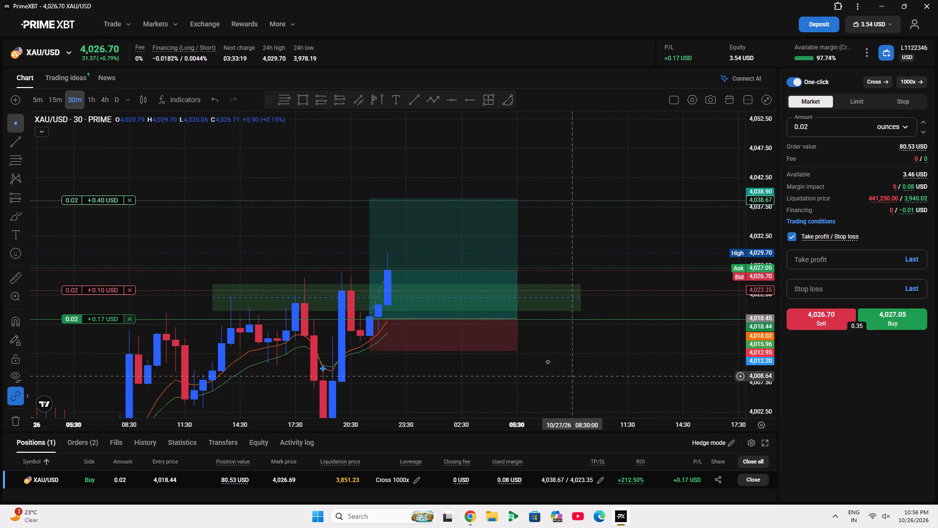
{"action": "left_click_drag", "start_coordinate": [517, 318], "coordinate": [498, 316]}
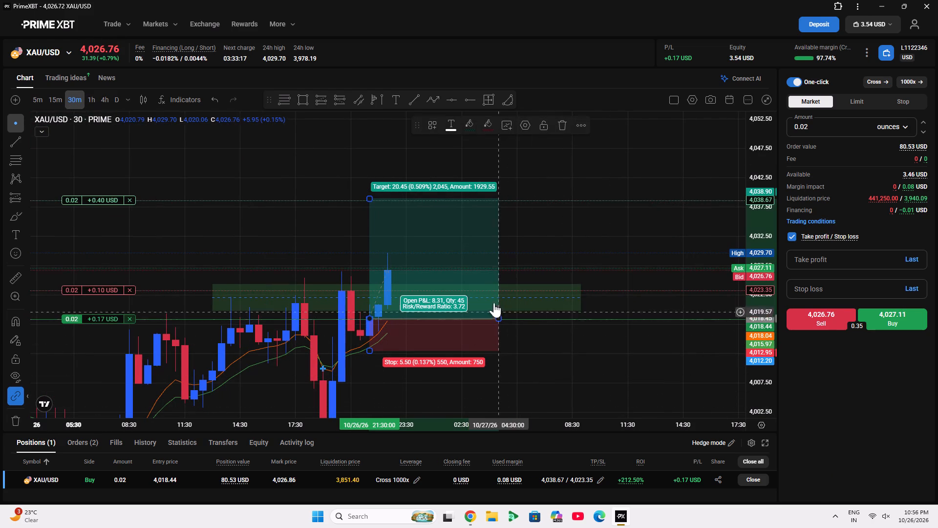
Nudge the whole long position drawing down to a target of 4,038.79, entry of 4,018.34 and stop of 4,012.84.
{"action": "key", "text": "Down"}
{"action": "key", "text": "Down"}
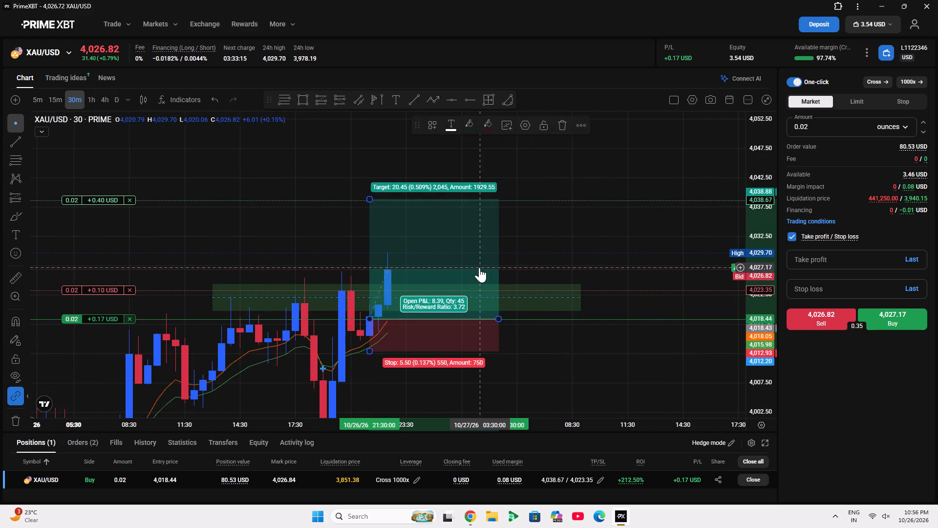
{"action": "key", "text": "Down"}
{"action": "key", "text": "Down"}
{"action": "key", "text": "Down"}
{"action": "key", "text": "Down"}
{"action": "key", "text": "Down"}
{"action": "key", "text": "Down"}
{"action": "key", "text": "Down"}
{"action": "key", "text": "Down"}
{"action": "key", "text": "Down"}
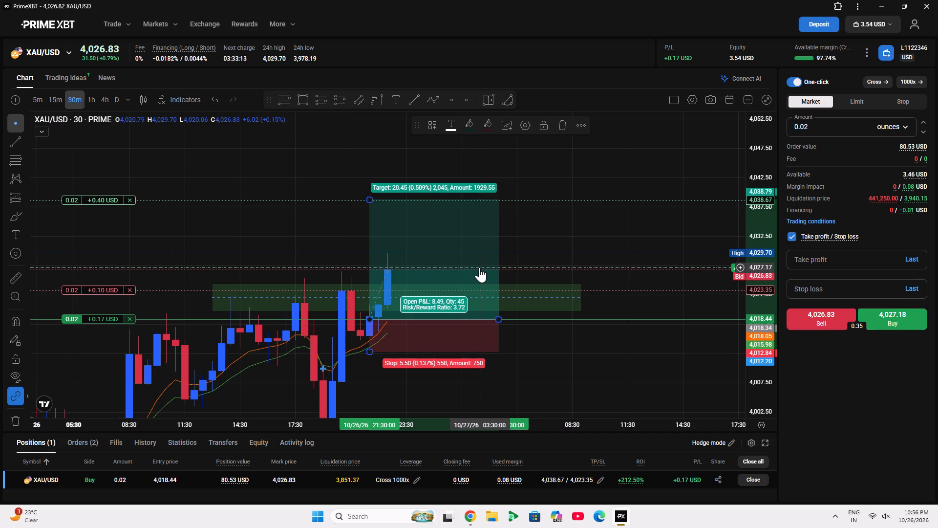
{"action": "left_click", "coordinate": [586, 246]}
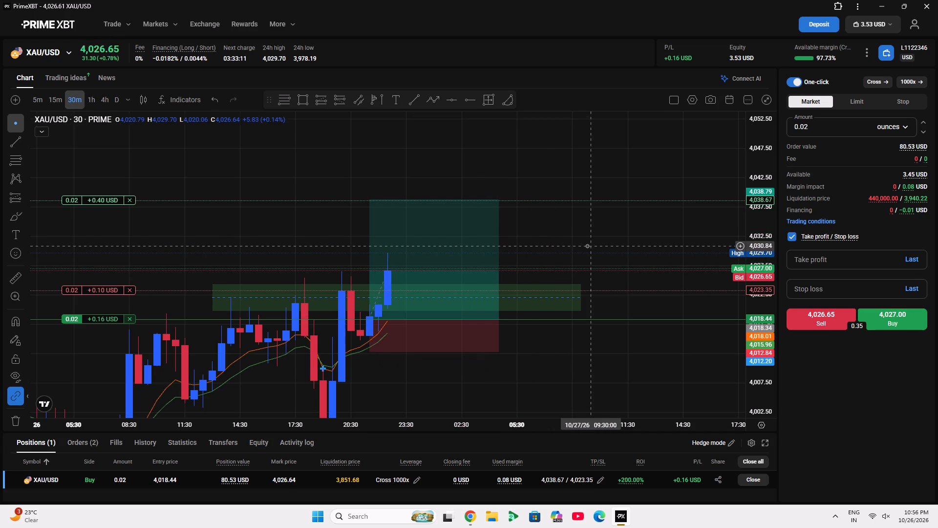
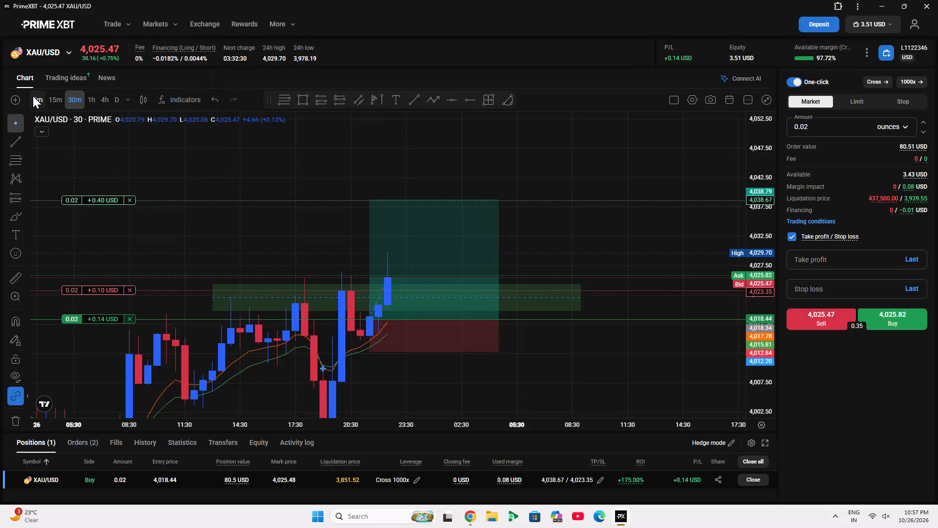
Examine the 5-minute XAU/USD chart around the open buy position and the earlier price low.
{"action": "left_click", "coordinate": [33, 96]}
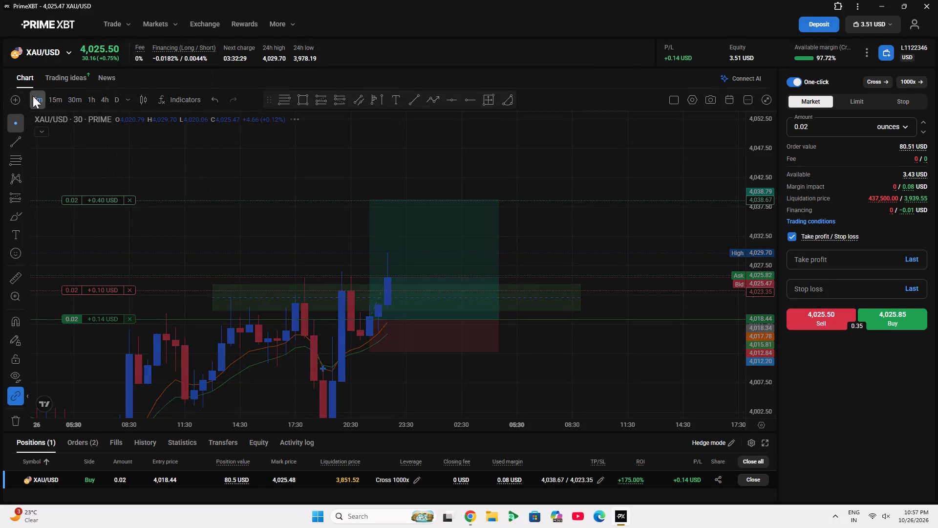
{"action": "scroll", "coordinate": [370, 220], "scroll_direction": "down", "scroll_amount": 6}
{"action": "double_click", "coordinate": [762, 282]}
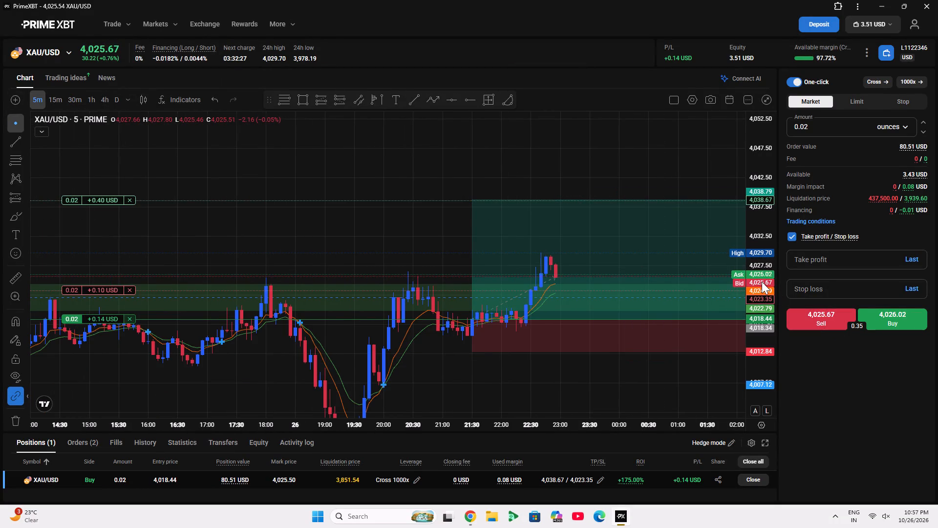
{"action": "scroll", "coordinate": [593, 363], "scroll_direction": "down", "scroll_amount": 5}
{"action": "scroll", "coordinate": [751, 299], "scroll_direction": "up", "scroll_amount": 5}
{"action": "left_click_drag", "start_coordinate": [662, 288], "coordinate": [581, 351]}
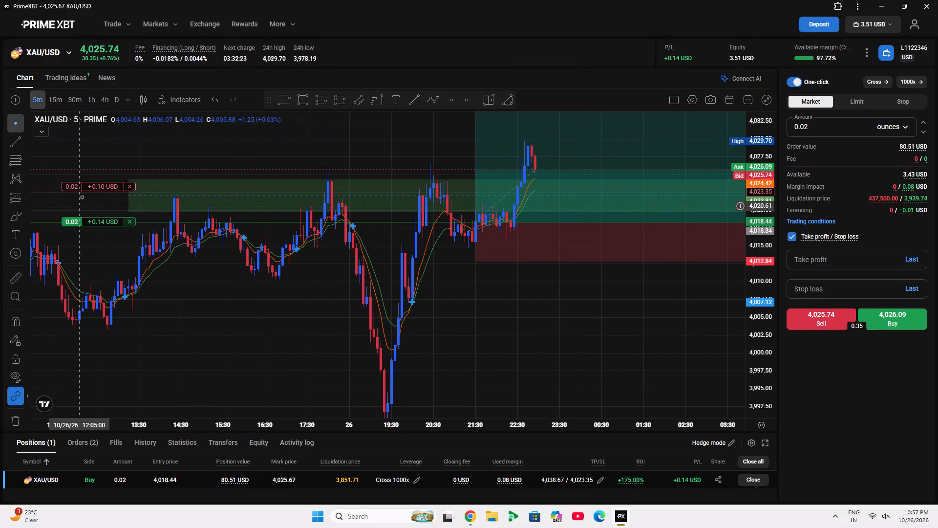
{"action": "left_click_drag", "start_coordinate": [459, 323], "coordinate": [431, 279]}
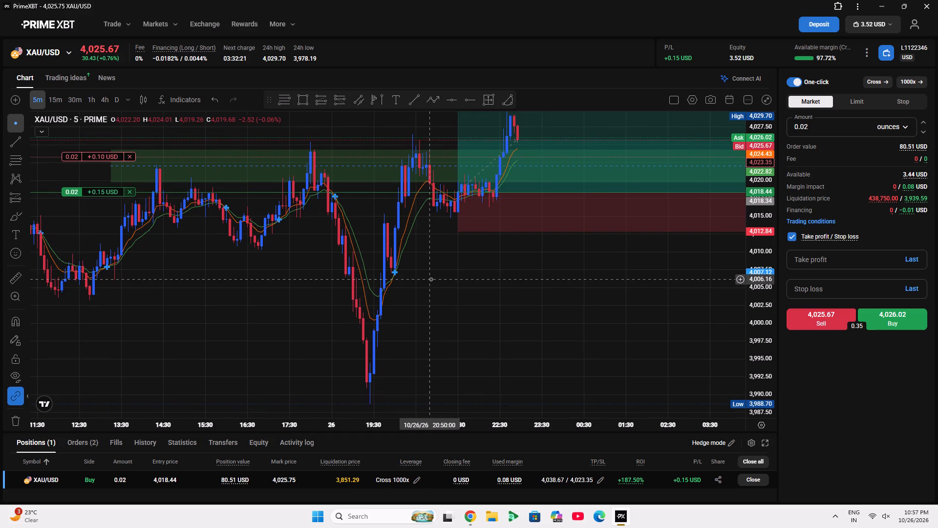
{"action": "left_click", "coordinate": [490, 284]}
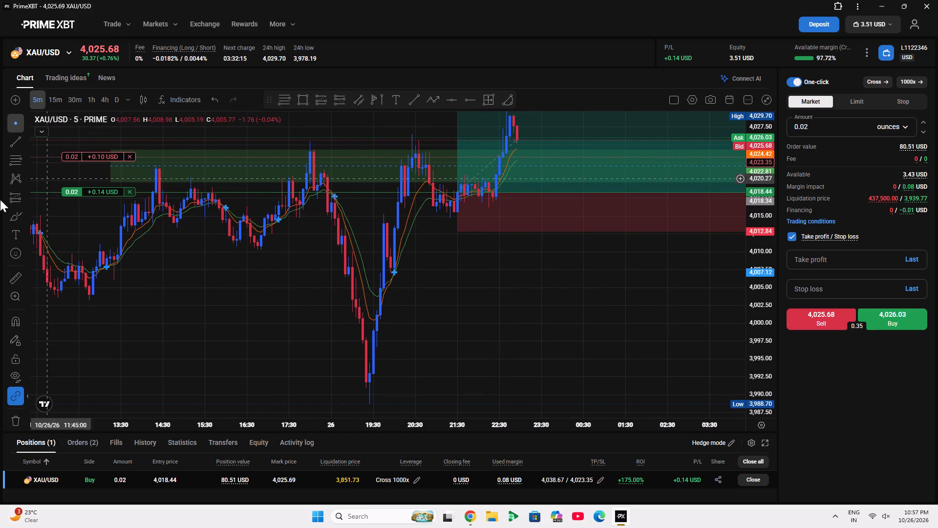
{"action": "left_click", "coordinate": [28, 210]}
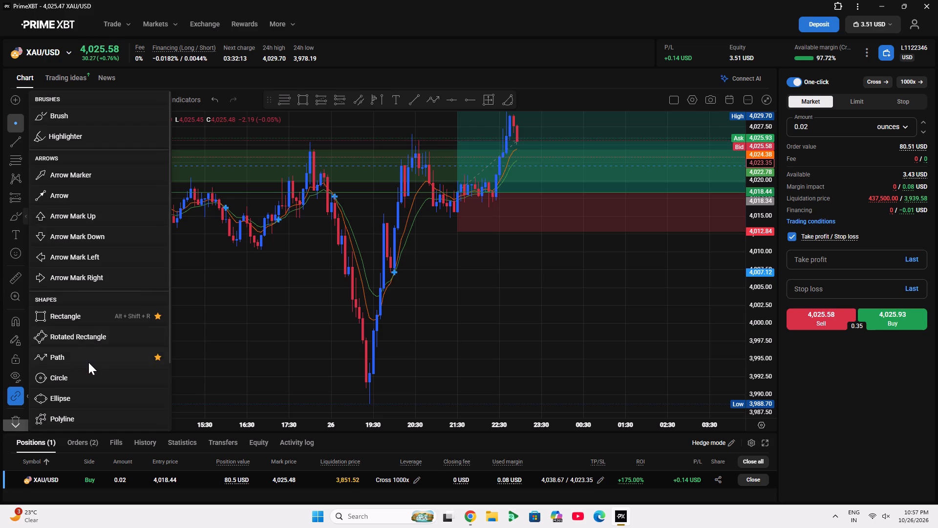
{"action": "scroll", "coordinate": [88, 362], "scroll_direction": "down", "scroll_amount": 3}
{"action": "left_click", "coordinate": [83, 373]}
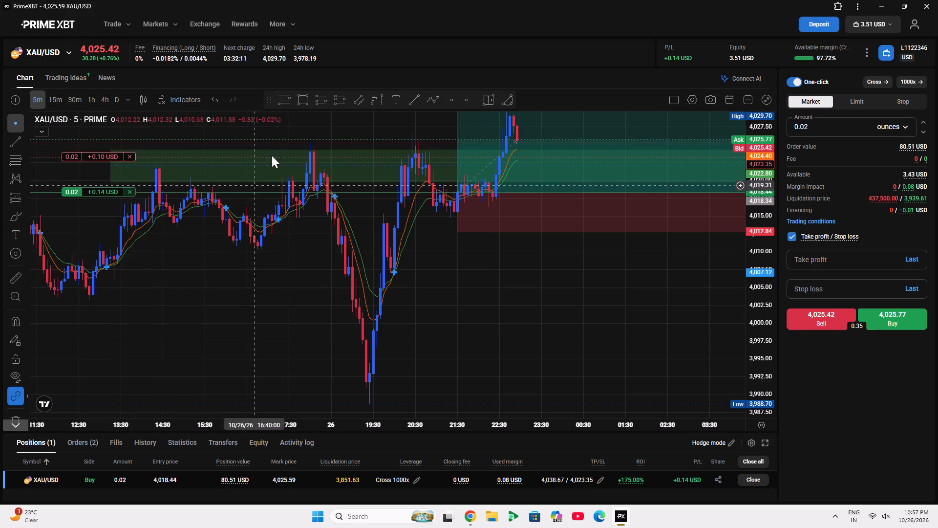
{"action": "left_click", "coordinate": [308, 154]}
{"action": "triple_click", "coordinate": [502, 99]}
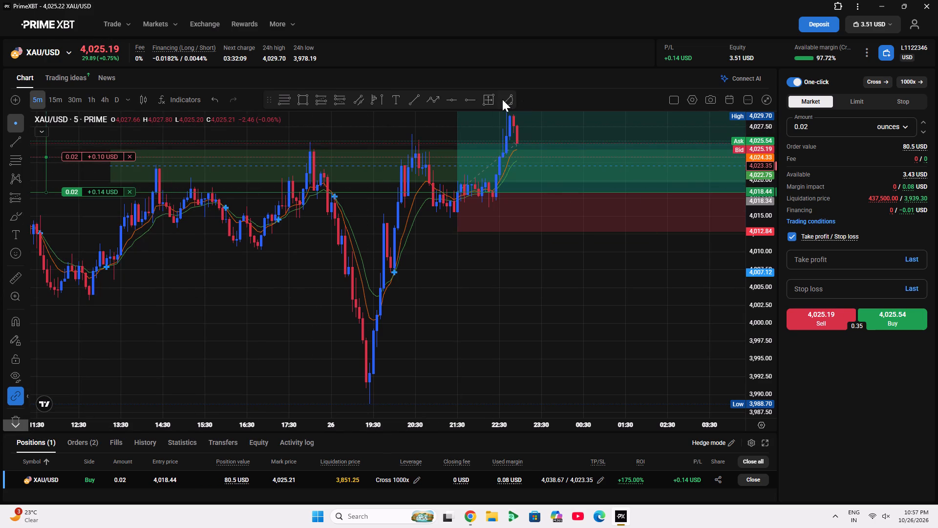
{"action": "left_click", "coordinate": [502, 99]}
Examine the full long position drawing against the latest 5-minute candles, from its stop up to its target.
{"action": "left_click_drag", "start_coordinate": [577, 341], "coordinate": [428, 478]}
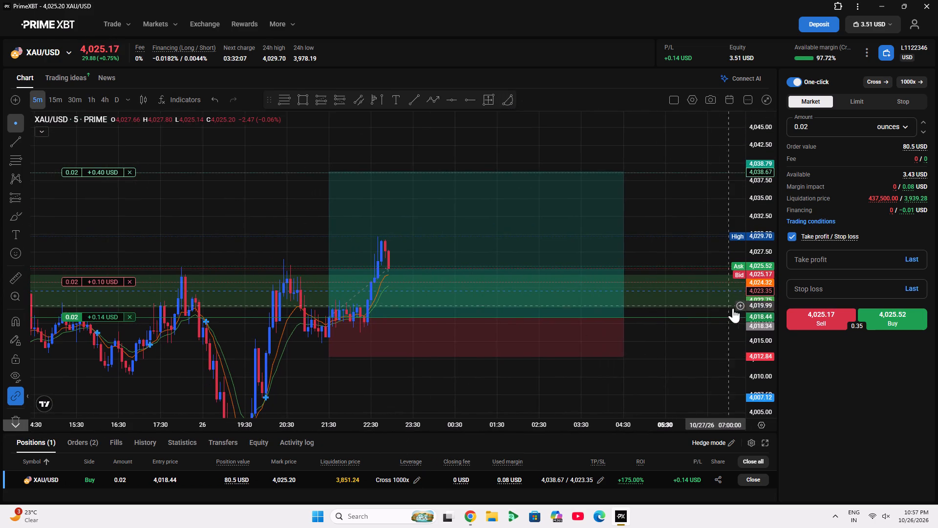
{"action": "scroll", "coordinate": [755, 320], "scroll_direction": "up", "scroll_amount": 7}
{"action": "left_click_drag", "start_coordinate": [653, 229], "coordinate": [713, 204]}
{"action": "scroll", "coordinate": [751, 284], "scroll_direction": "down", "scroll_amount": 3}
{"action": "left_click_drag", "start_coordinate": [720, 345], "coordinate": [710, 358]}
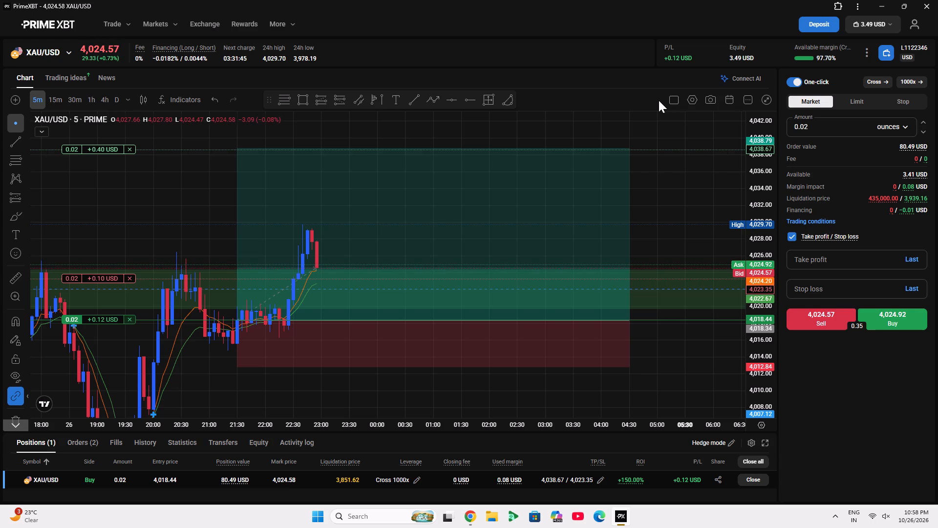
{"action": "left_click_drag", "start_coordinate": [143, 232], "coordinate": [201, 254]}
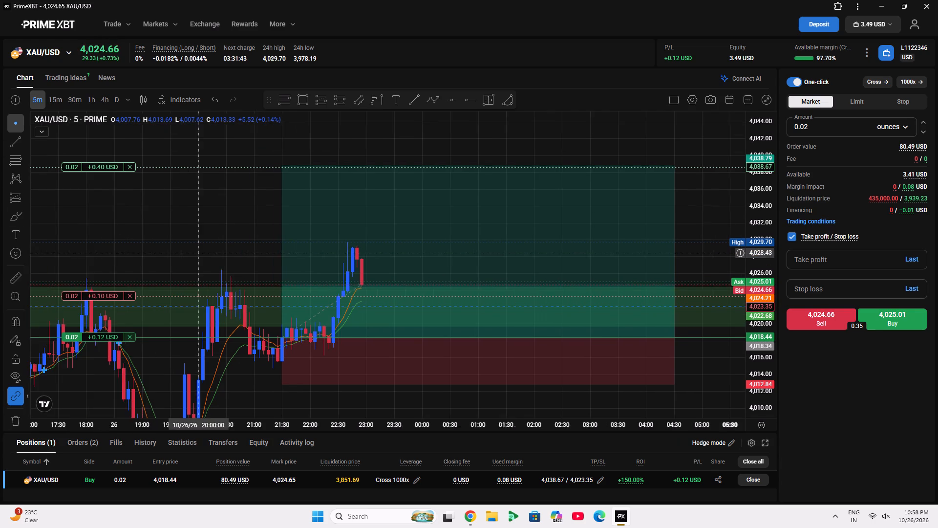
{"action": "left_click_drag", "start_coordinate": [201, 254], "coordinate": [203, 254]}
{"action": "scroll", "coordinate": [213, 258], "scroll_direction": "down", "scroll_amount": 5}
{"action": "scroll", "coordinate": [415, 342], "scroll_direction": "up", "scroll_amount": 5}
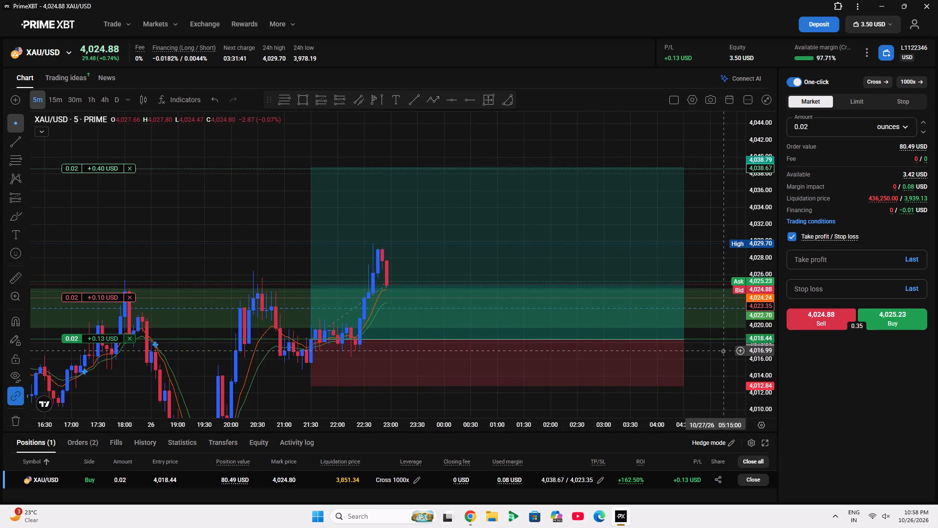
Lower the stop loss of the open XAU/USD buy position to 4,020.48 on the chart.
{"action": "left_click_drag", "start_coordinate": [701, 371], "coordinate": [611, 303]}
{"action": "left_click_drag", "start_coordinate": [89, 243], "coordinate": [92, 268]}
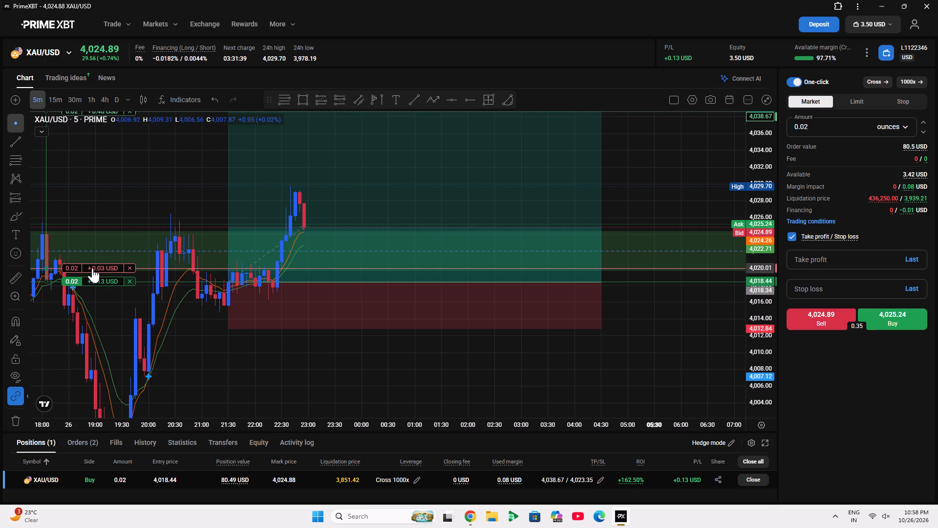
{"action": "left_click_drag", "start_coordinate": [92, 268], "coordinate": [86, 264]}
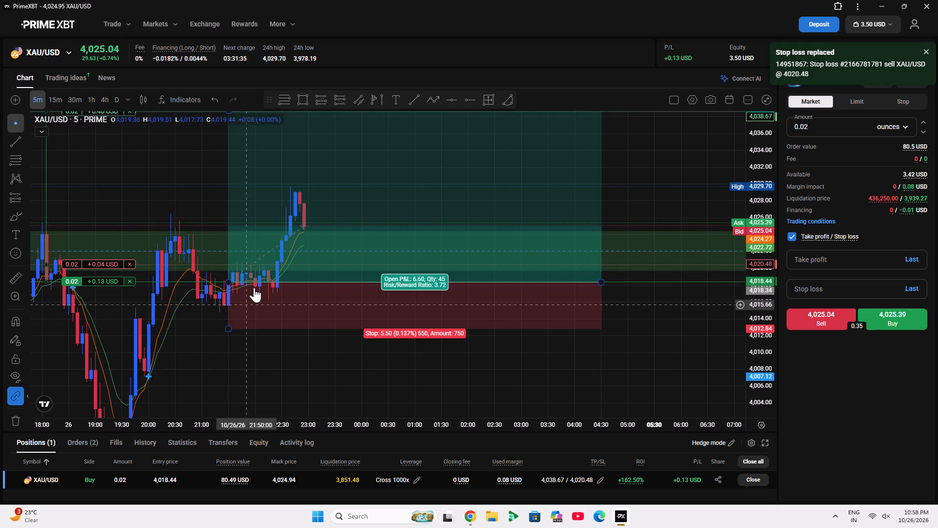
Raise the stop loss of the open XAU/USD buy position to 4,023.21 on the chart.
{"action": "left_click_drag", "start_coordinate": [87, 263], "coordinate": [84, 245]}
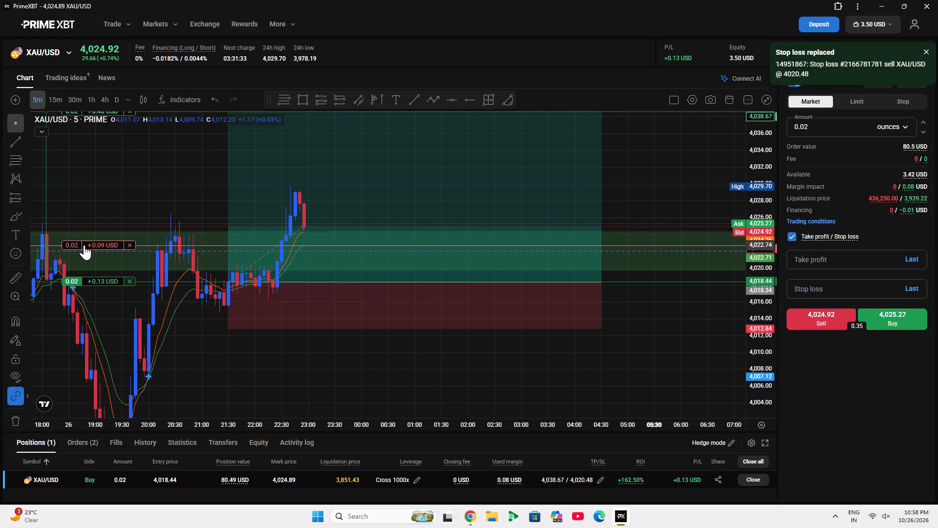
{"action": "left_click_drag", "start_coordinate": [84, 245], "coordinate": [95, 242]}
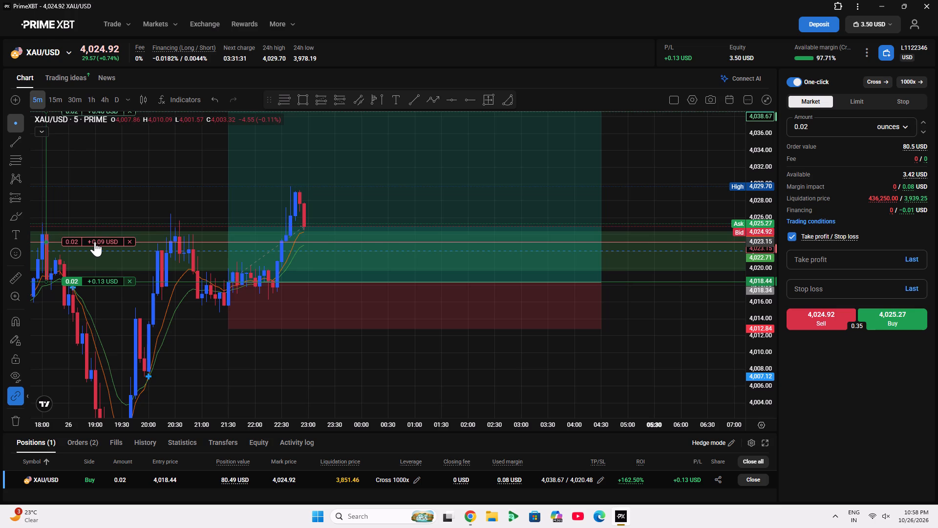
{"action": "left_click_drag", "start_coordinate": [95, 242], "coordinate": [87, 241]}
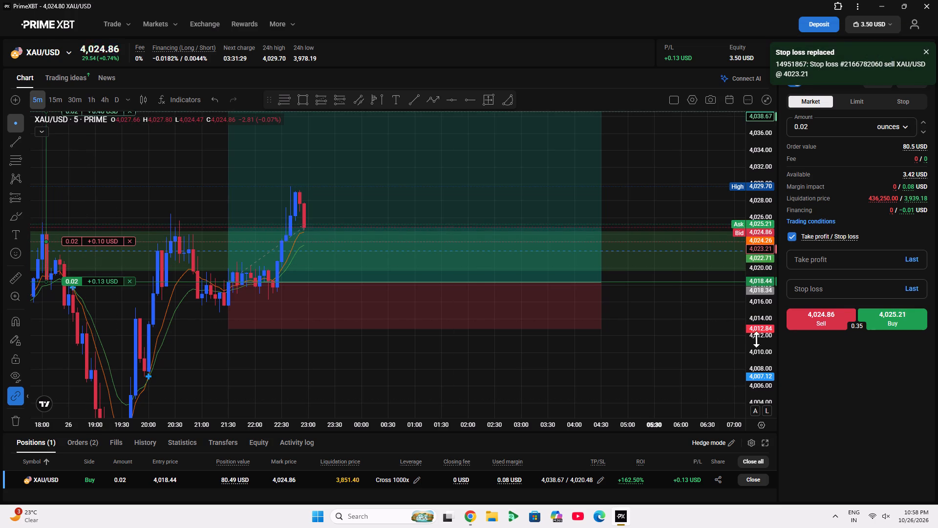
Review price around the open buy position on the 4-hour and 30-minute XAU/USD charts.
{"action": "scroll", "coordinate": [764, 346], "scroll_direction": "up", "scroll_amount": 3}
{"action": "left_click", "coordinate": [101, 96]}
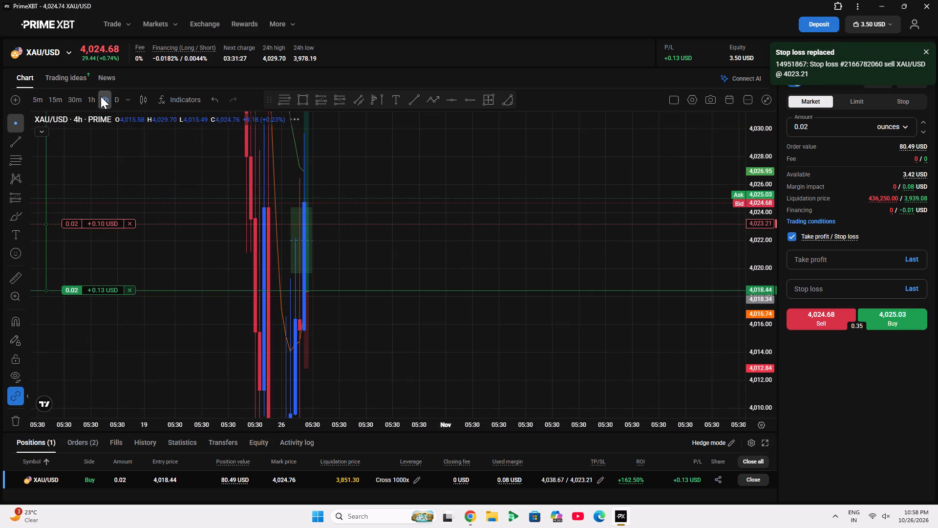
{"action": "double_click", "coordinate": [771, 306]}
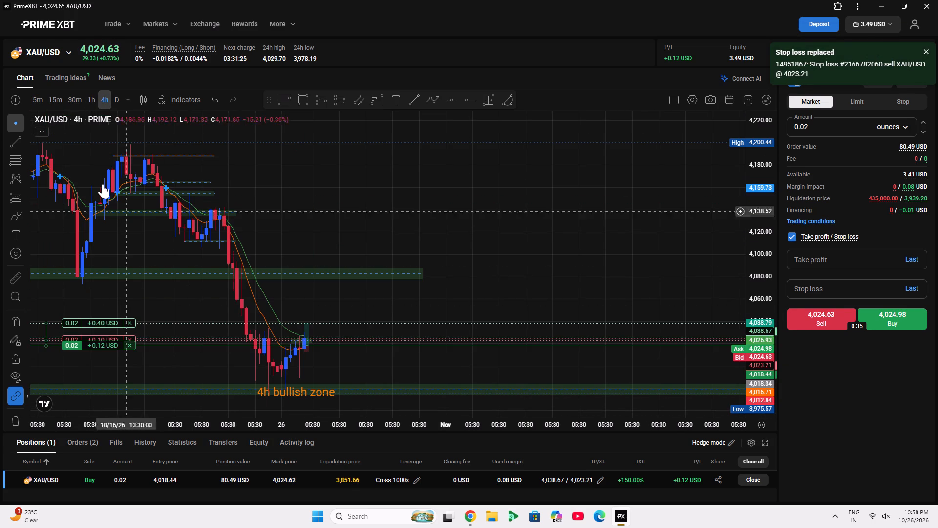
{"action": "left_click", "coordinate": [73, 97]}
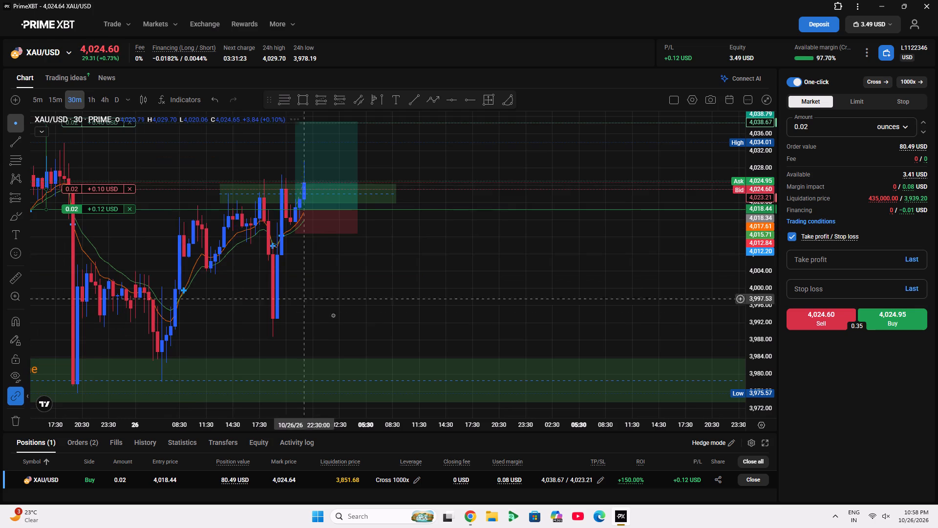
{"action": "scroll", "coordinate": [336, 316], "scroll_direction": "up", "scroll_amount": 2}
{"action": "left_click_drag", "start_coordinate": [341, 318], "coordinate": [560, 367]}
On the 15-minute chart, nudge the green zone around the position one bar earlier and extend its start back to 19:30 on 10/23/26.
{"action": "left_click", "coordinate": [53, 94]}
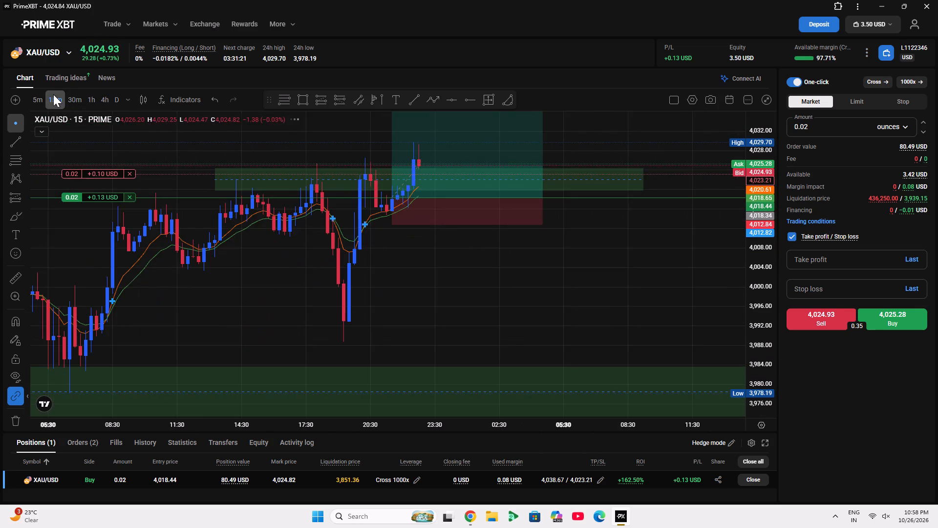
{"action": "scroll", "coordinate": [53, 95], "scroll_direction": "down", "scroll_amount": 6}
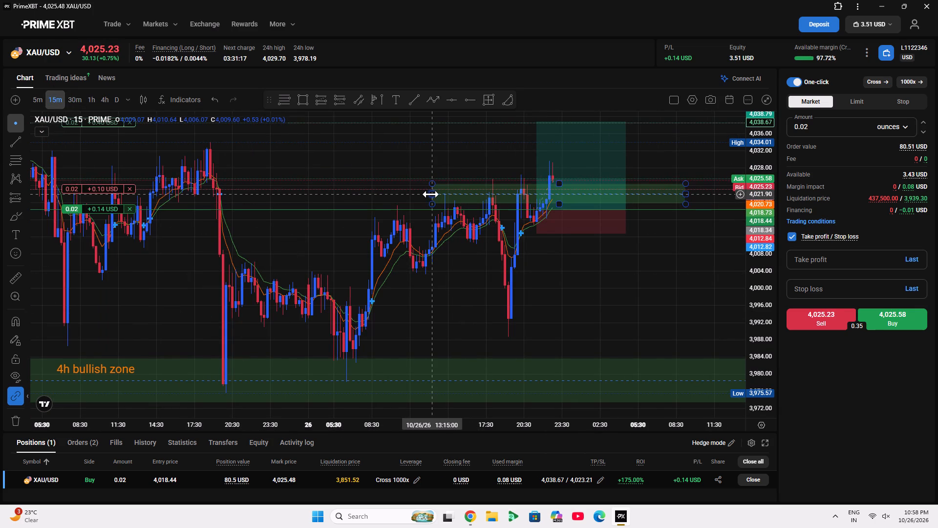
{"action": "left_click", "coordinate": [431, 194]}
{"action": "key", "text": "Left"}
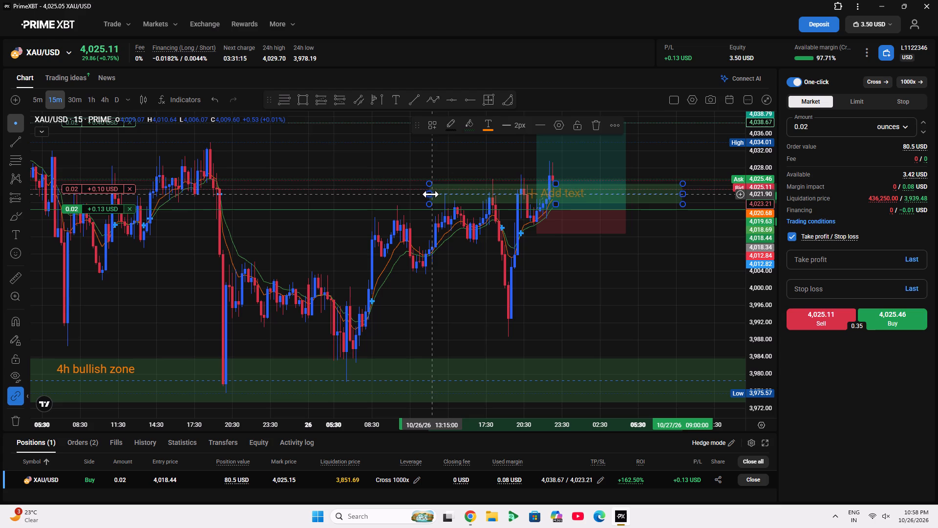
{"action": "left_click_drag", "start_coordinate": [431, 194], "coordinate": [218, 229]}
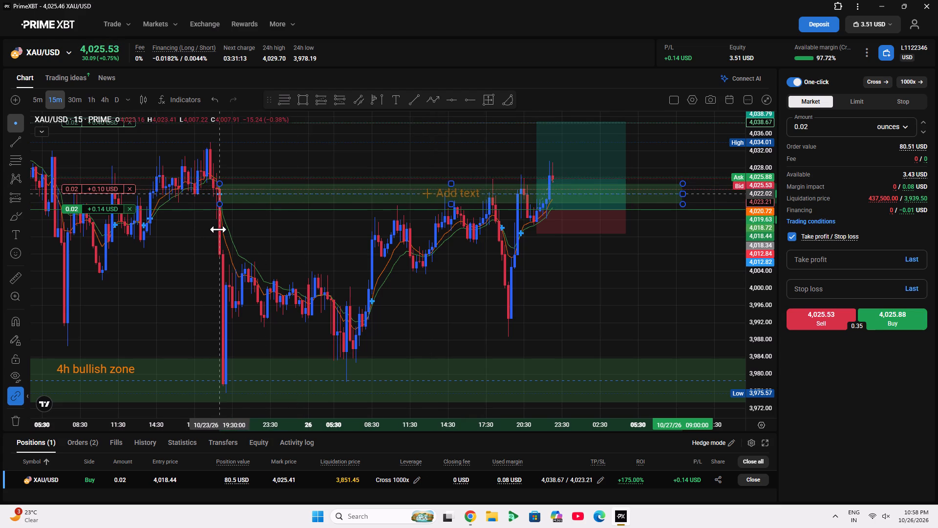
{"action": "left_click_drag", "start_coordinate": [218, 229], "coordinate": [218, 229]}
Examine the 15-minute chart around the green zone, the long position drawing and the take profit and stop loss levels.
{"action": "left_click_drag", "start_coordinate": [678, 283], "coordinate": [544, 393]}
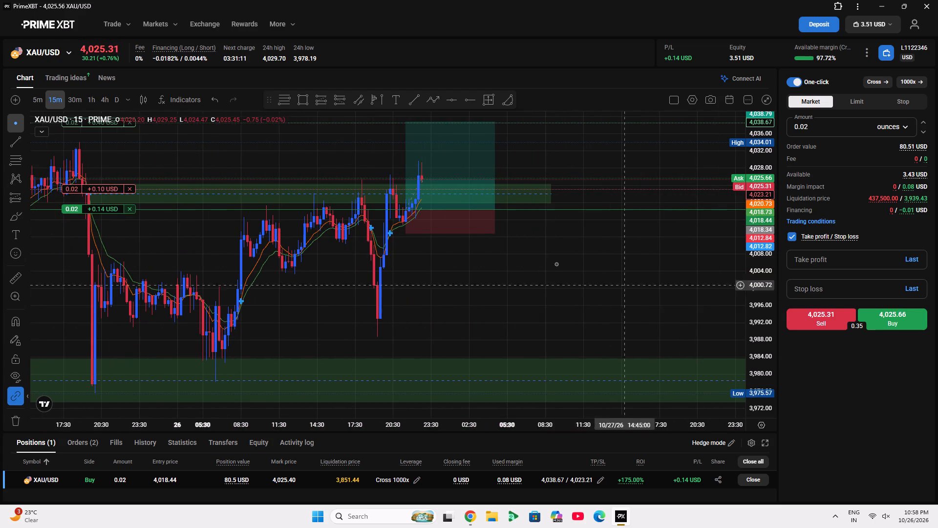
{"action": "scroll", "coordinate": [555, 263], "scroll_direction": "up", "scroll_amount": 5}
{"action": "left_click_drag", "start_coordinate": [562, 273], "coordinate": [696, 303]}
{"action": "scroll", "coordinate": [745, 296], "scroll_direction": "up", "scroll_amount": 2}
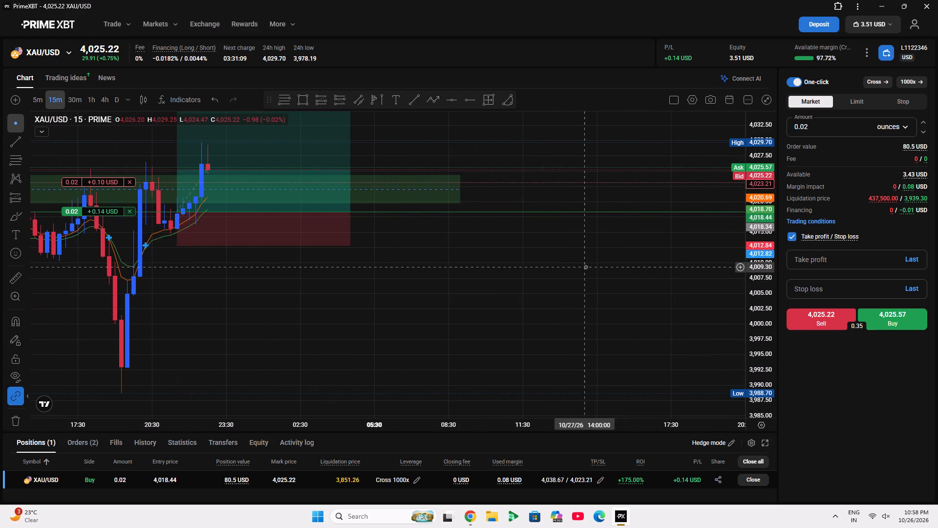
{"action": "scroll", "coordinate": [744, 300], "scroll_direction": "up", "scroll_amount": 3}
{"action": "scroll", "coordinate": [486, 265], "scroll_direction": "down", "scroll_amount": 3}
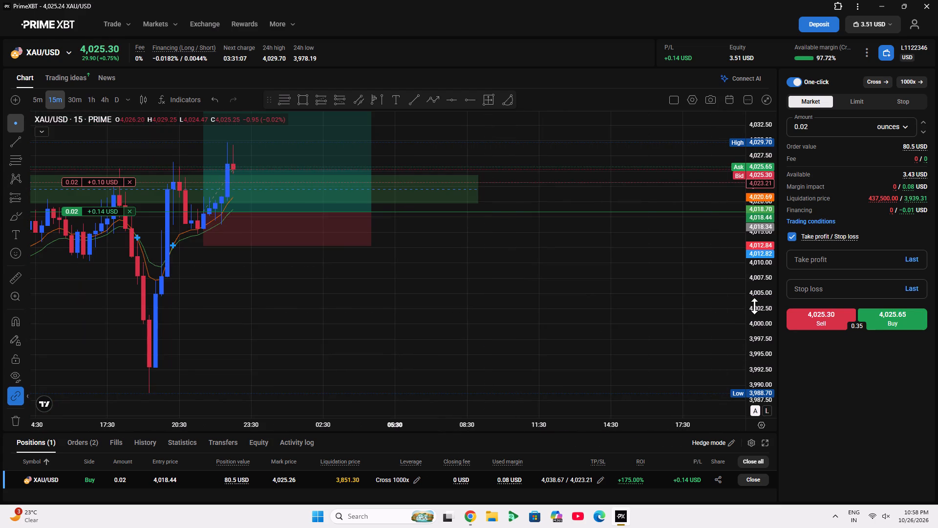
{"action": "scroll", "coordinate": [754, 306], "scroll_direction": "up", "scroll_amount": 4}
{"action": "left_click_drag", "start_coordinate": [523, 312], "coordinate": [743, 428]}
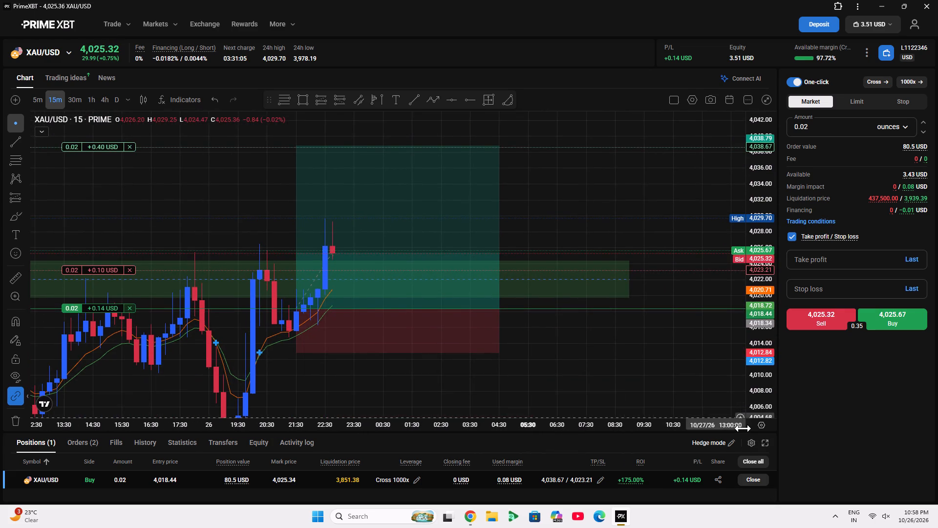